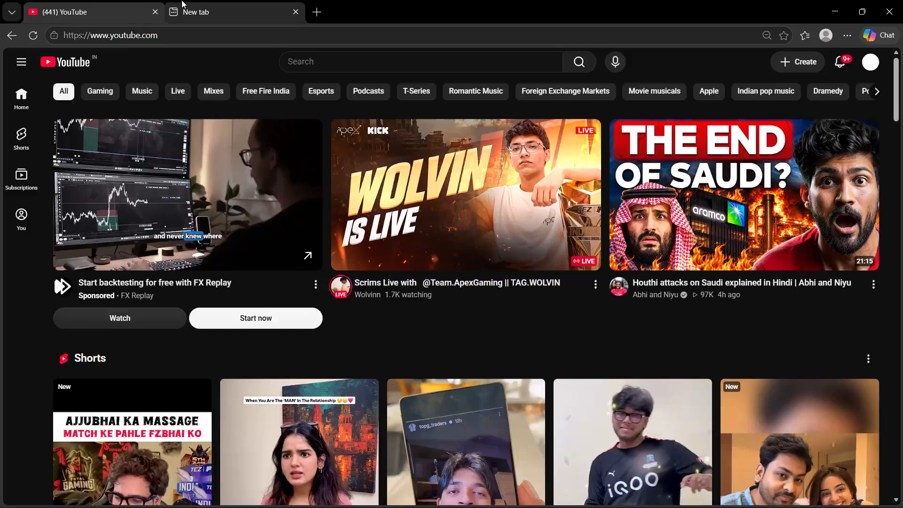
Open the TradingView XAUUSD chart from the saved shortcut on the new tab page.
click(182, 0)
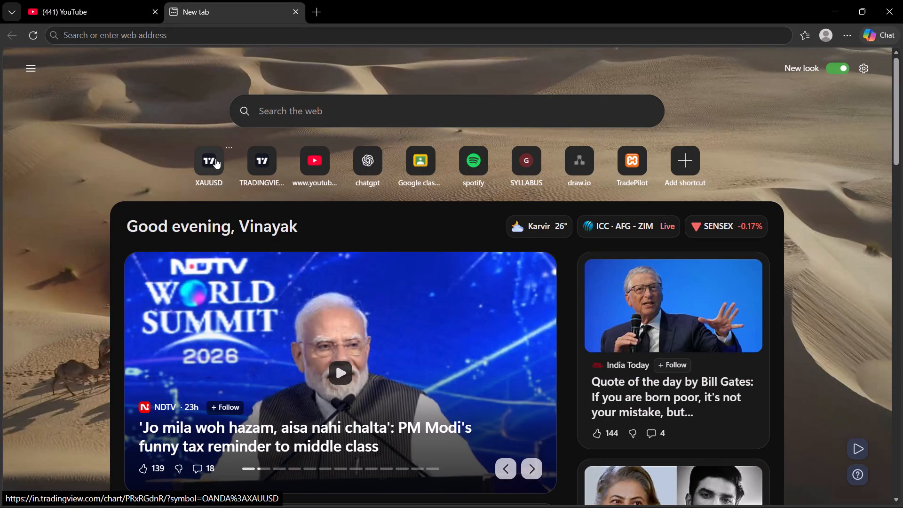
click(214, 159)
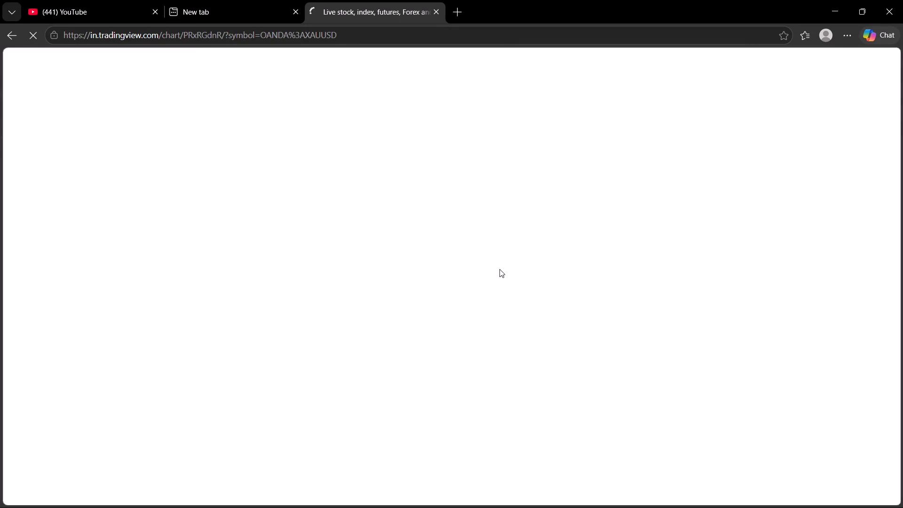
drag(642, 238, 642, 238)
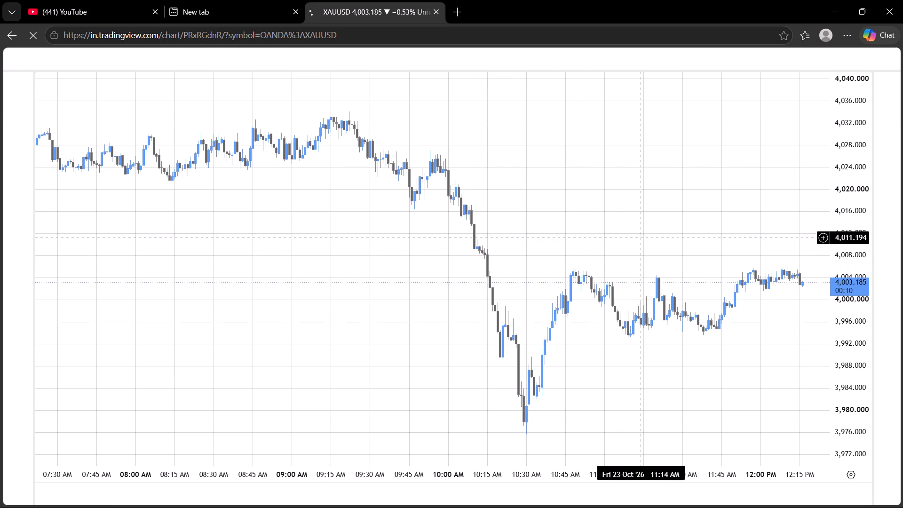
drag(642, 238, 586, 242)
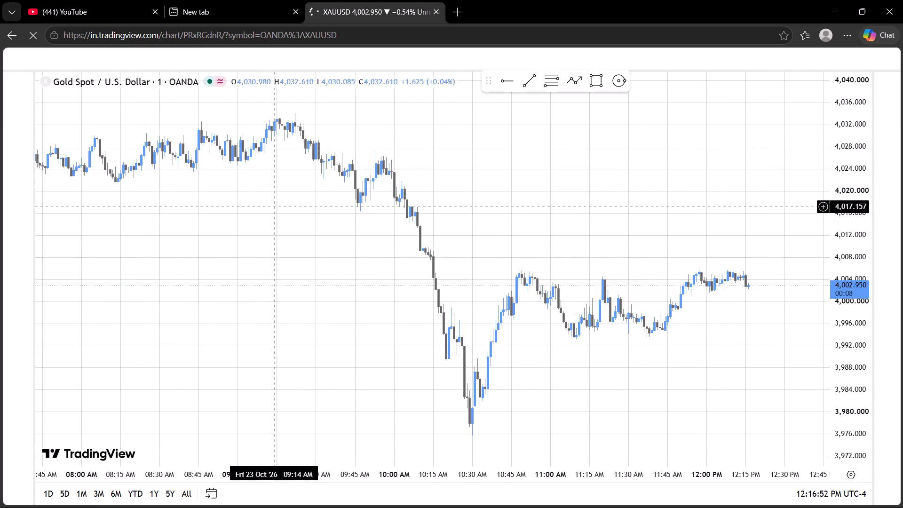
drag(489, 260, 465, 258)
drag(464, 258, 442, 256)
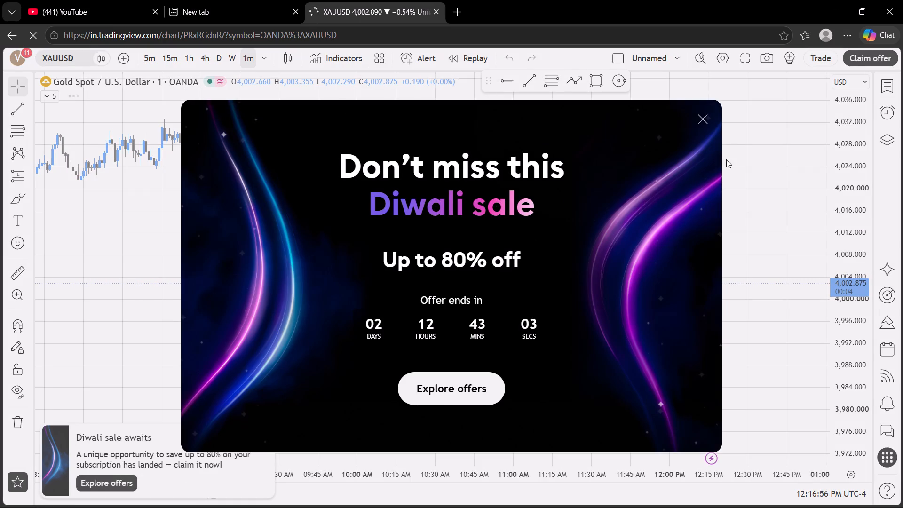
Close the Diwali sale pop-up and its smaller promotional banner.
click(698, 122)
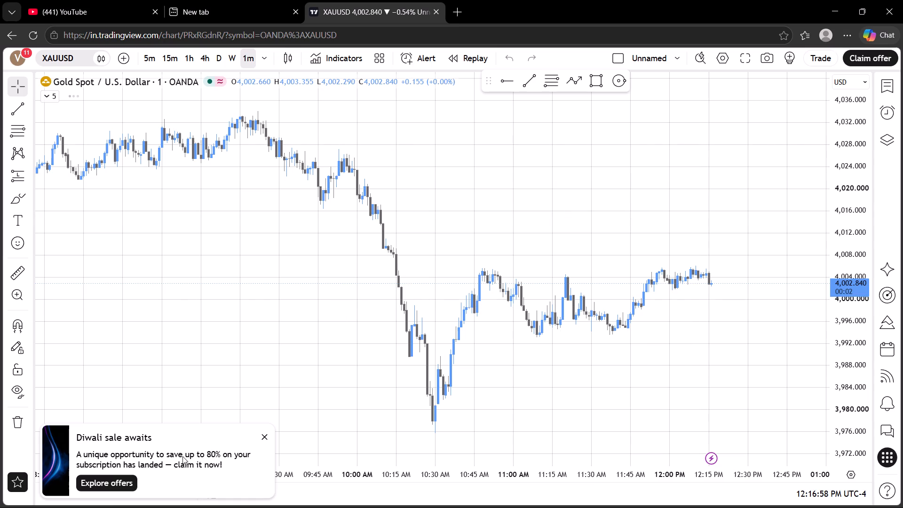
click(263, 433)
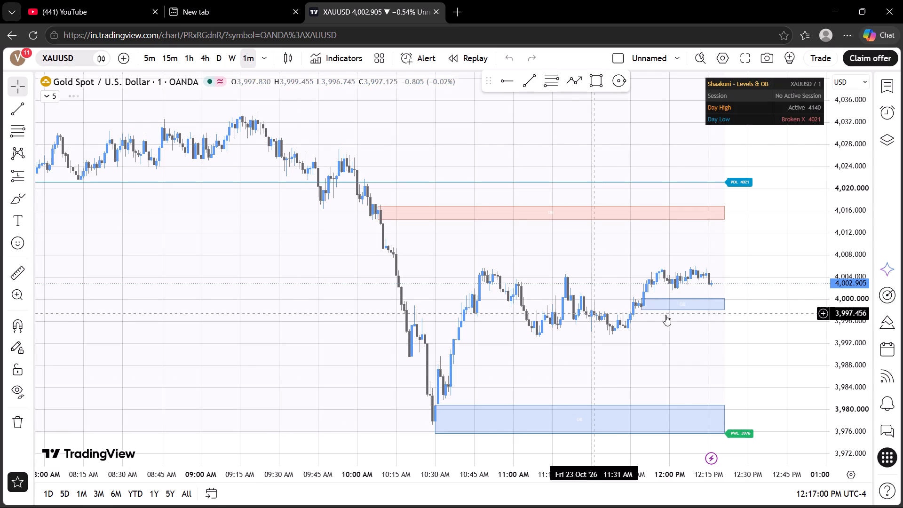
Switch the XAUUSD chart to the 1-hour timeframe.
drag(712, 325, 657, 324)
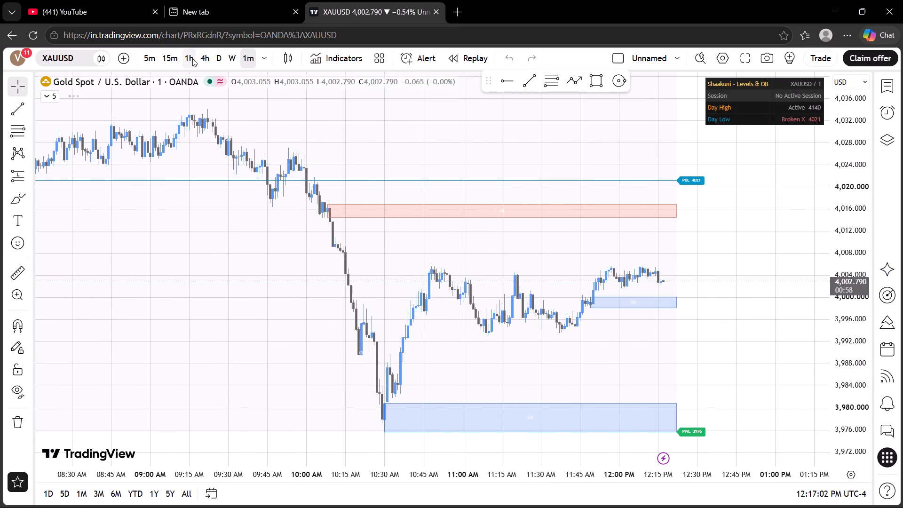
click(192, 58)
scroll(555, 218, up, 2)
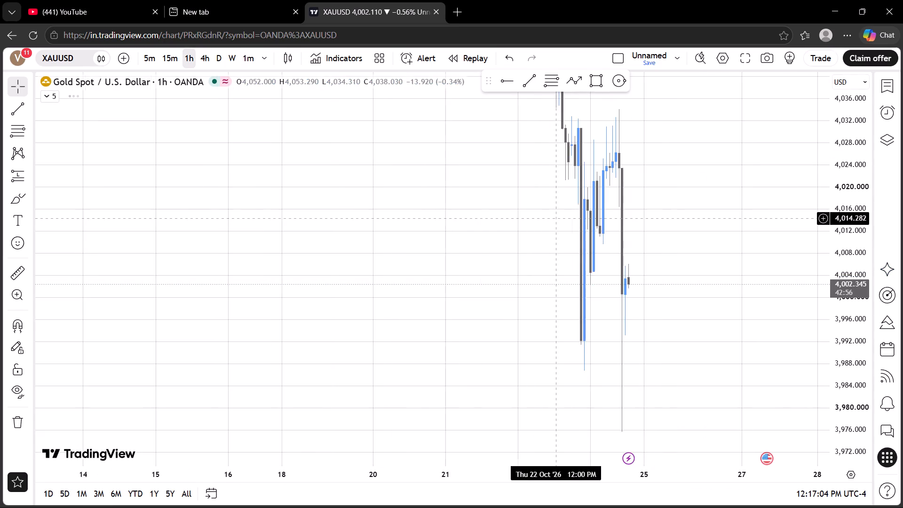
Compare the recent XAUUSD price action on the 15-minute and 1-hour timeframes.
scroll(555, 218, up, 3)
drag(847, 113, 858, 231)
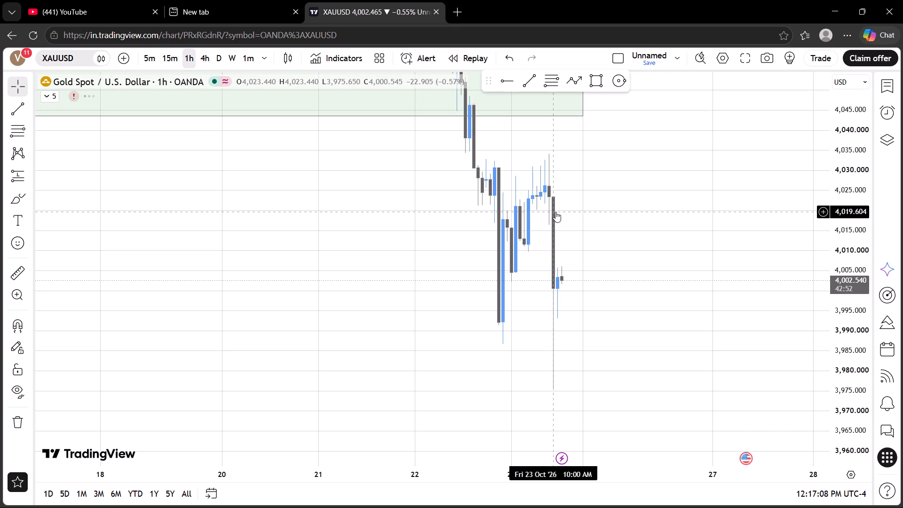
click(174, 53)
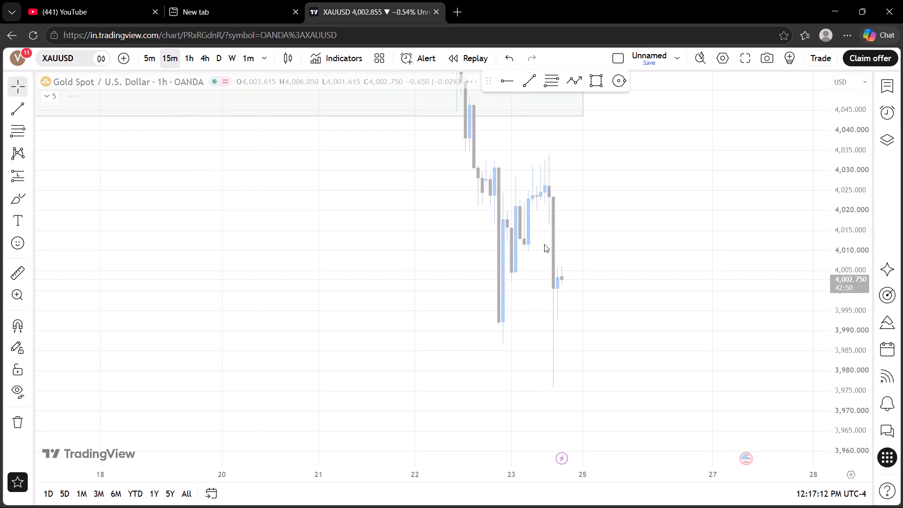
scroll(541, 273, down, 1)
scroll(541, 275, up, 2)
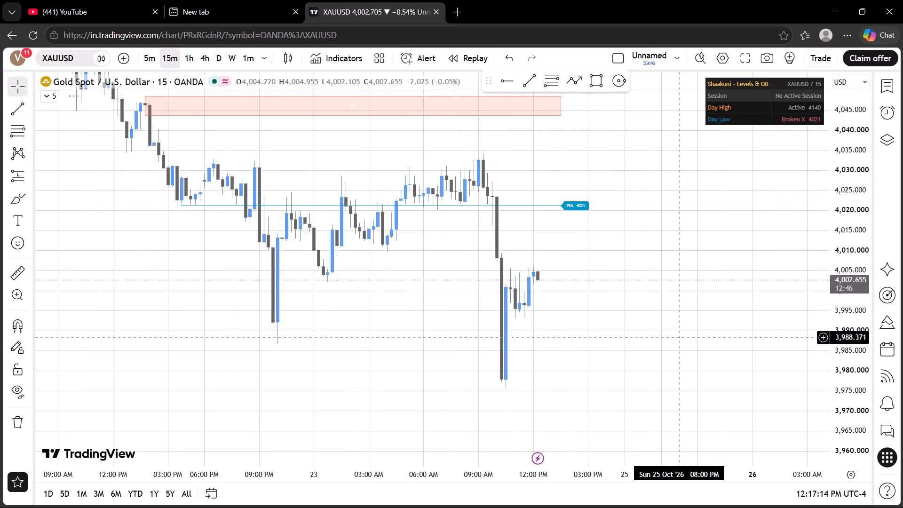
drag(853, 349, 840, 296)
drag(331, 346, 413, 394)
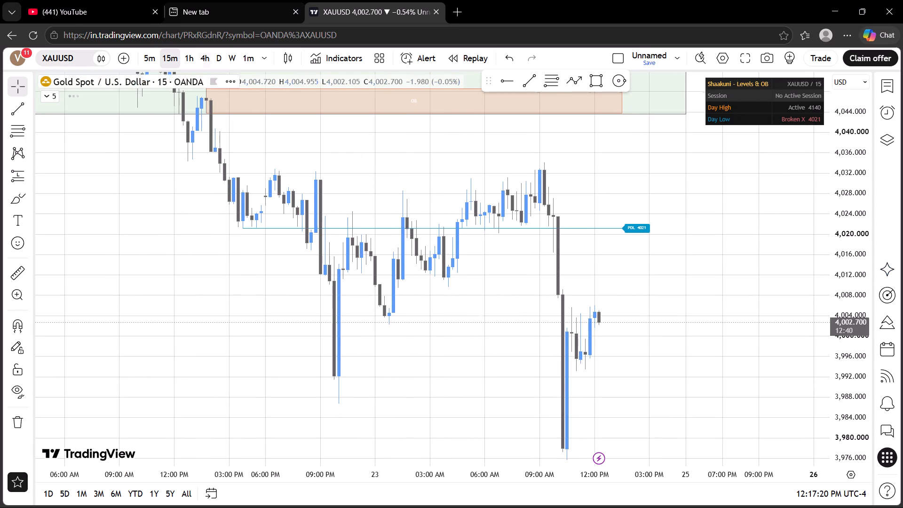
click(193, 59)
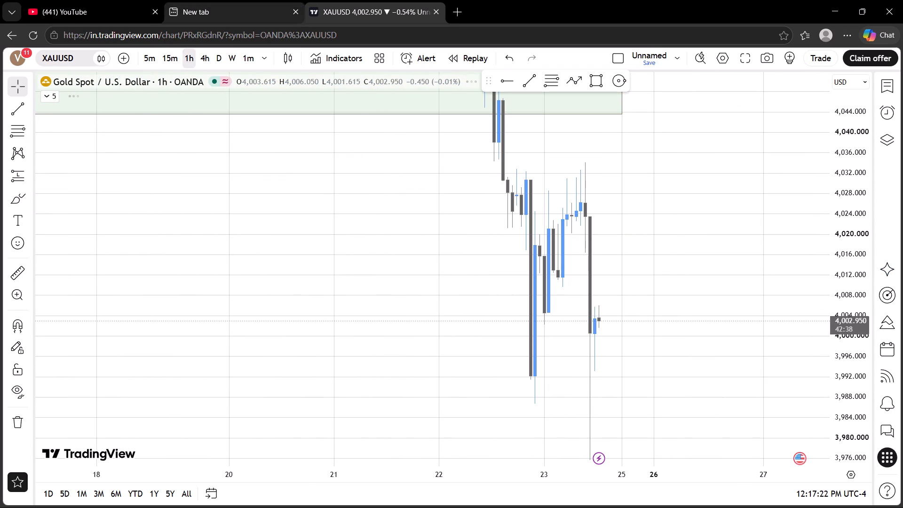
drag(532, 166, 509, 216)
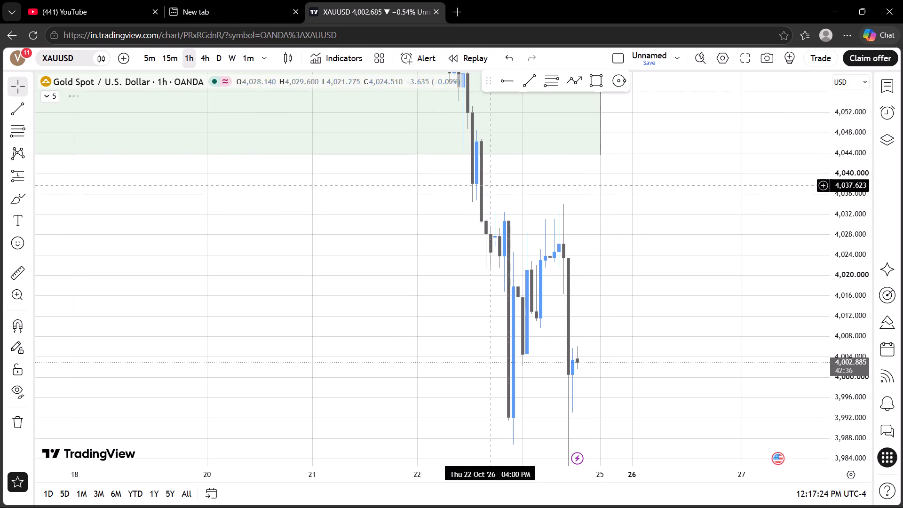
Switch the XAUUSD chart to the 15-minute timeframe.
click(173, 56)
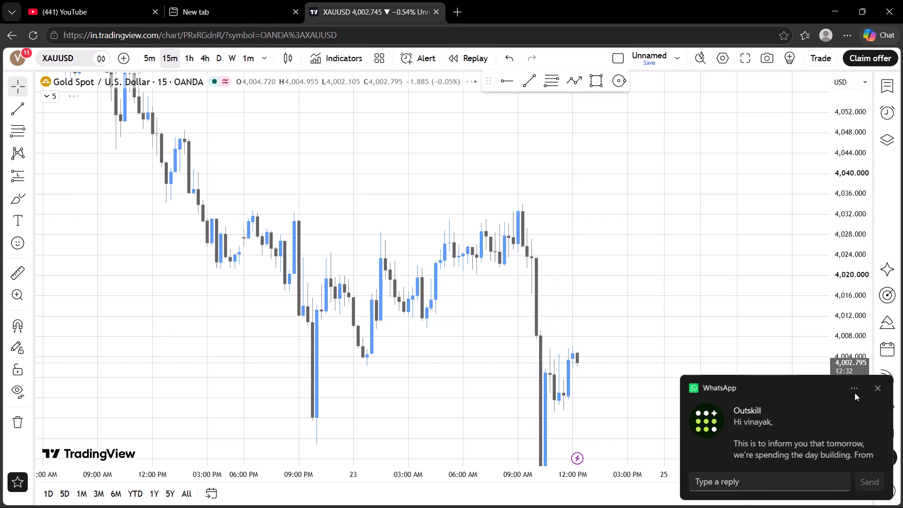
Dismiss the WhatsApp notification covering the chart.
click(874, 392)
Draw a horizontal trend line at about 4,032.8 from the 22 October 6:30 PM high to the 23 October 9:00 AM candle.
drag(487, 296, 494, 342)
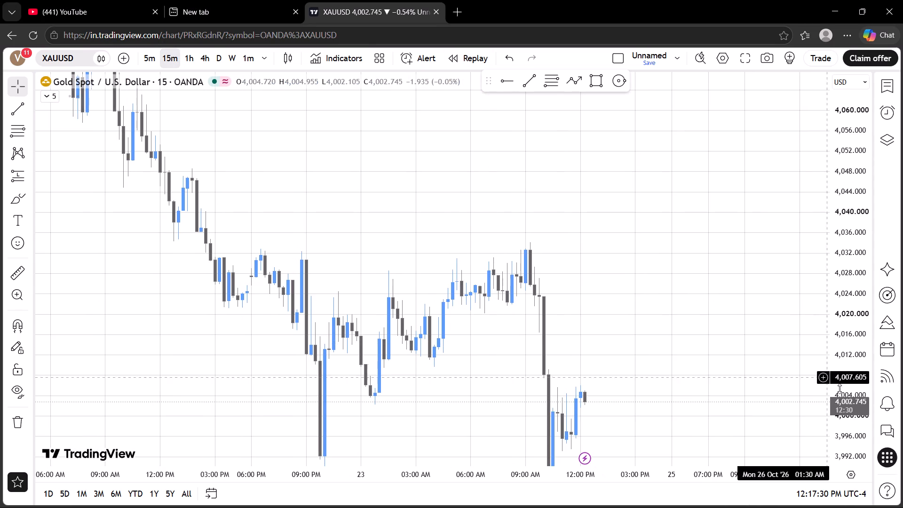
drag(860, 410, 847, 23)
drag(482, 164, 494, 293)
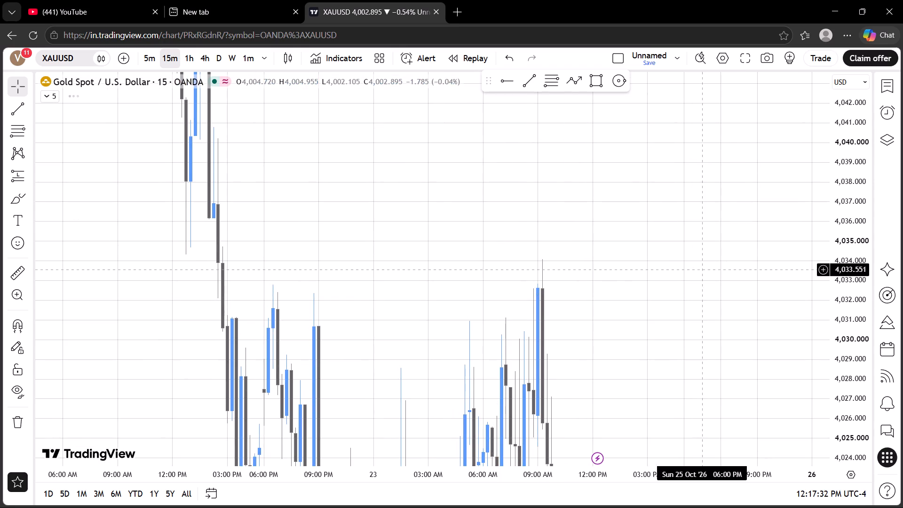
drag(125, 225, 136, 264)
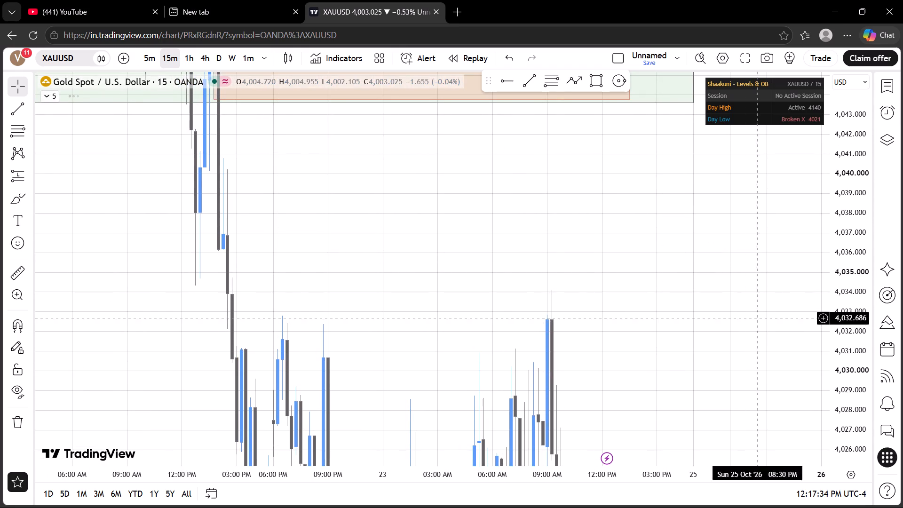
drag(858, 417, 815, 167)
drag(590, 333, 616, 262)
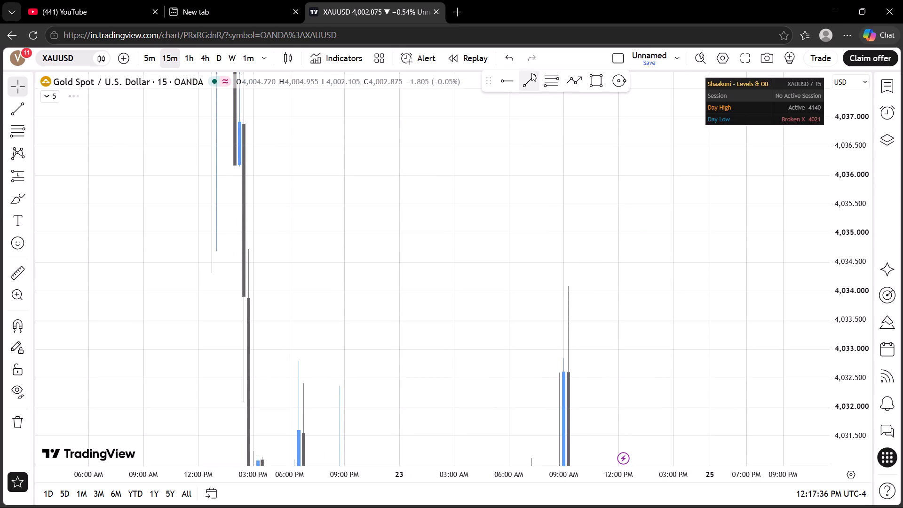
click(531, 74)
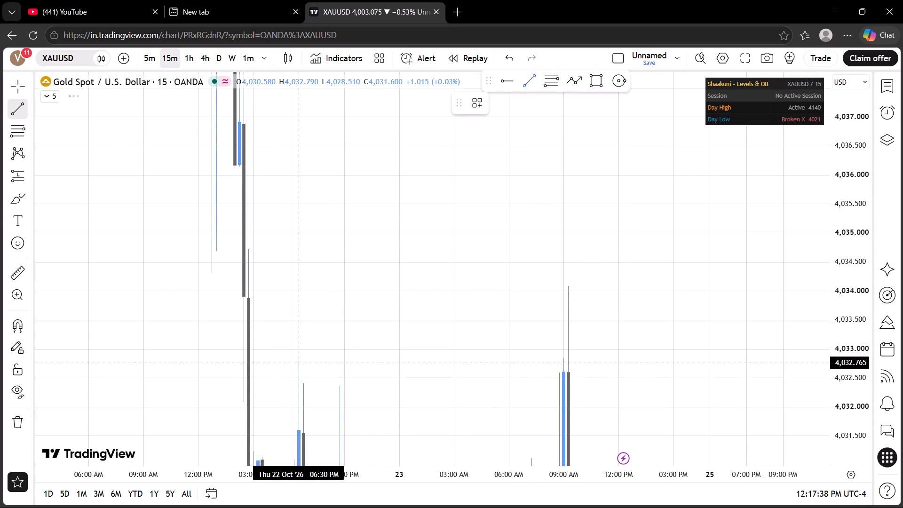
click(300, 360)
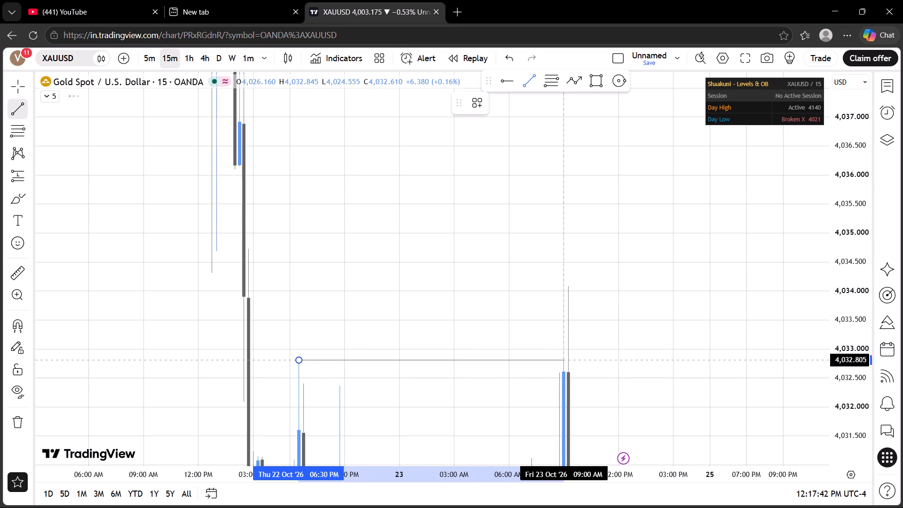
click(564, 360)
click(552, 384)
drag(549, 383, 516, 343)
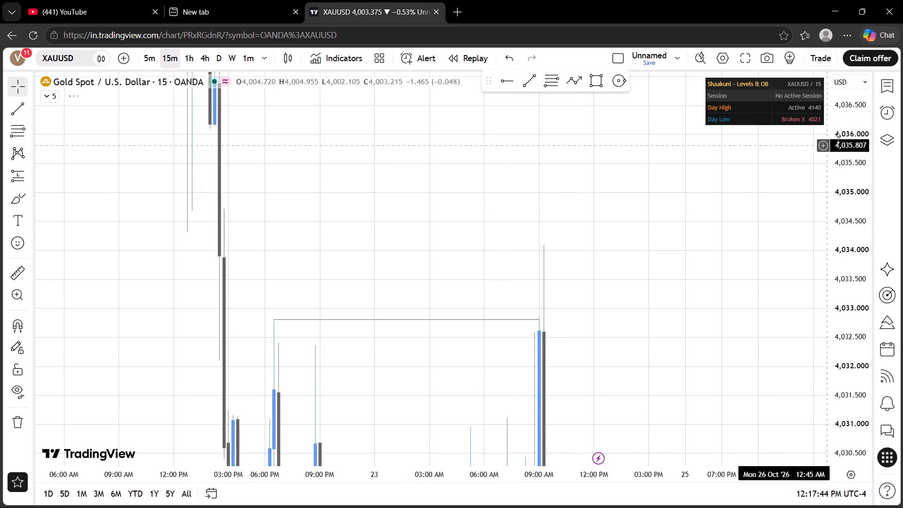
Mark a trade on the 15-minute XAUUSD chart with the Short position tool.
drag(843, 135, 836, 460)
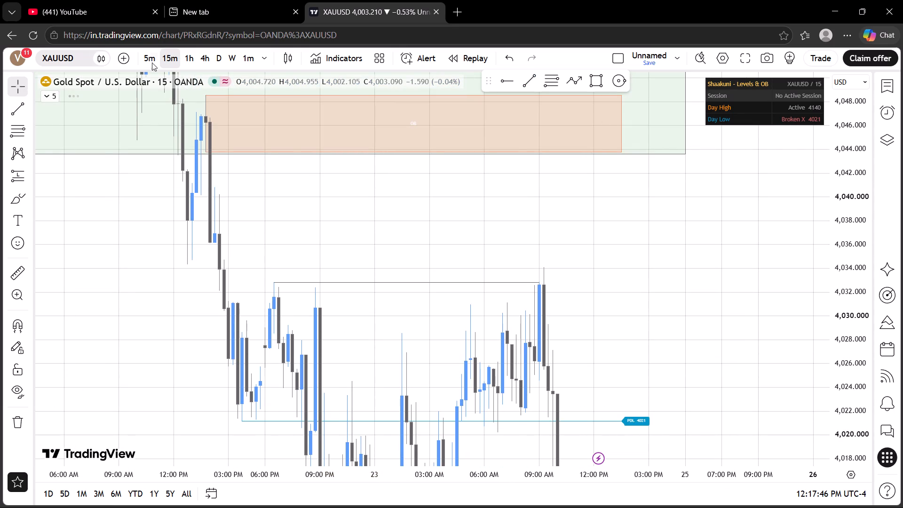
click(28, 178)
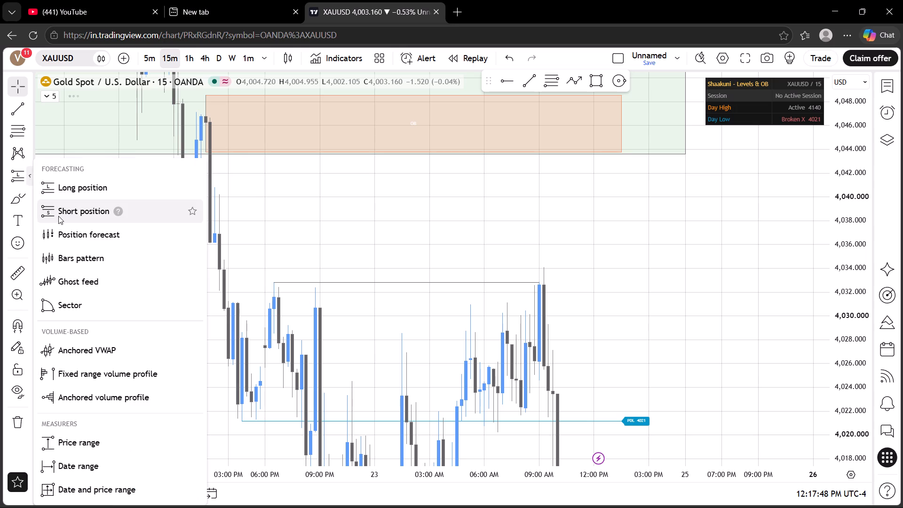
click(58, 216)
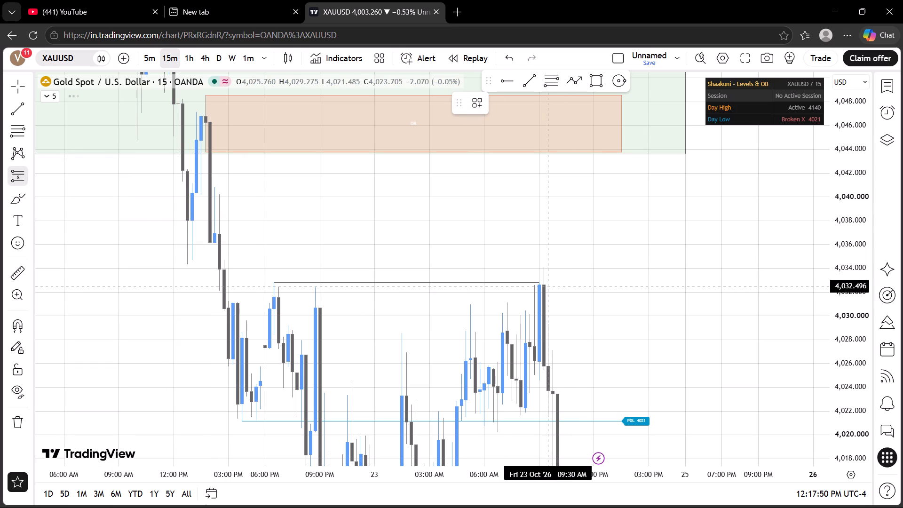
Place a short position at about 4,032.6 on the 09:15 AM candle with its stop at about 4,041.88, dismissing the upgrade ad.
click(545, 285)
drag(465, 324, 448, 412)
drag(435, 278, 449, 370)
drag(534, 145, 523, 359)
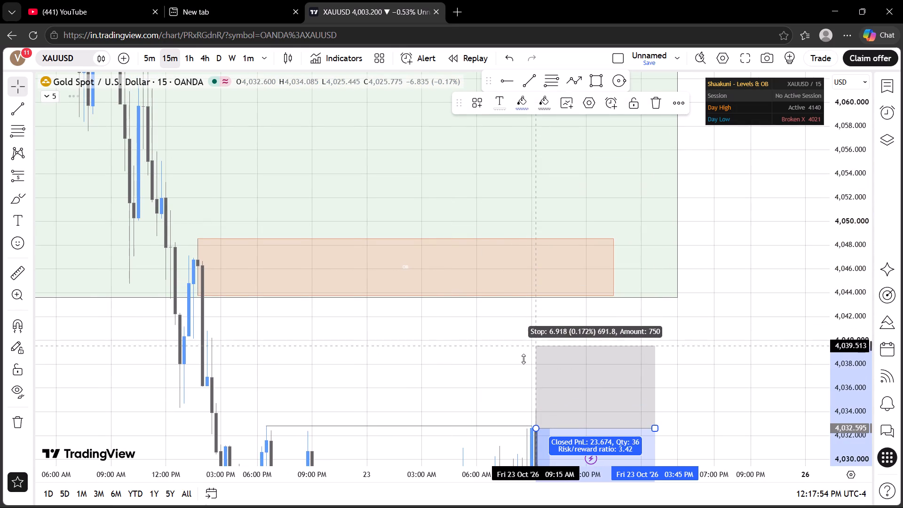
drag(523, 359, 515, 315)
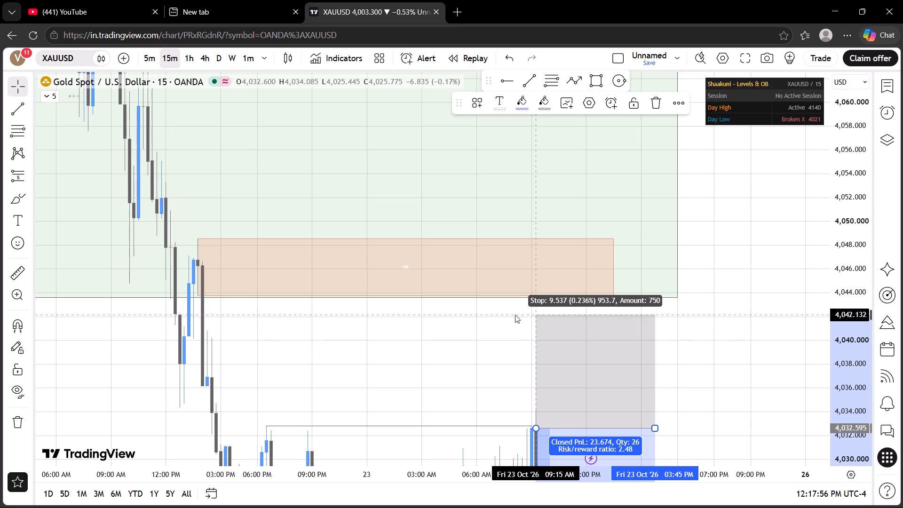
drag(515, 315, 512, 317)
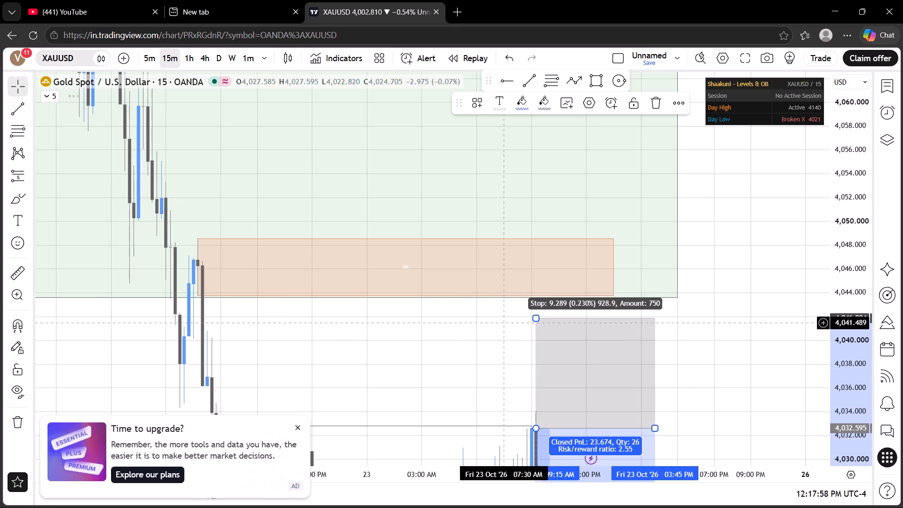
click(294, 425)
Set the short position's target to about 4,015.39.
drag(372, 373, 360, 189)
drag(371, 383, 370, 201)
drag(380, 309, 372, 267)
drag(861, 127, 865, 339)
click(756, 331)
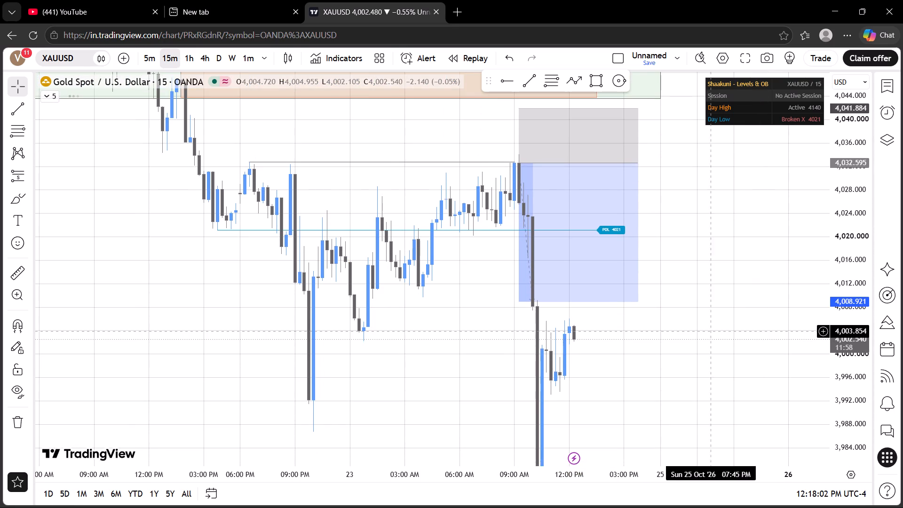
drag(517, 303, 517, 266)
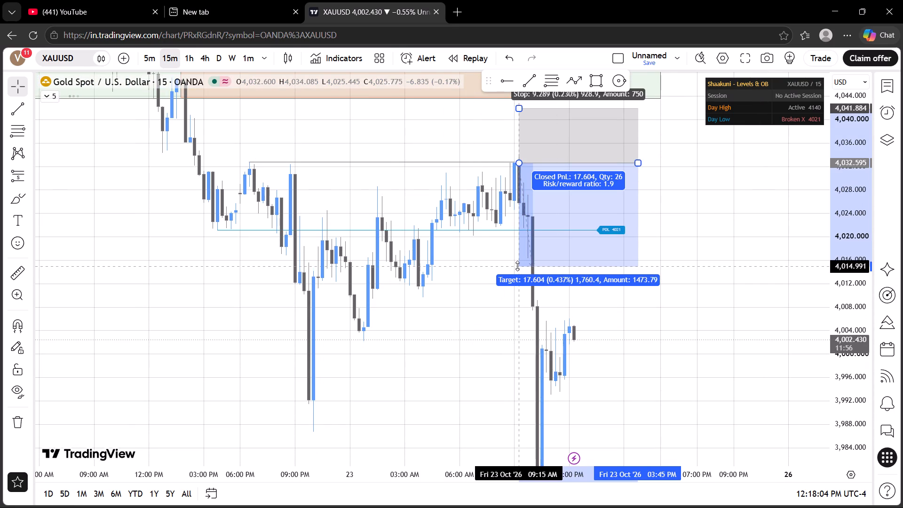
drag(517, 266, 517, 263)
Shorten the short position in time so it ends just after the 10:00 AM candle.
drag(477, 311, 467, 383)
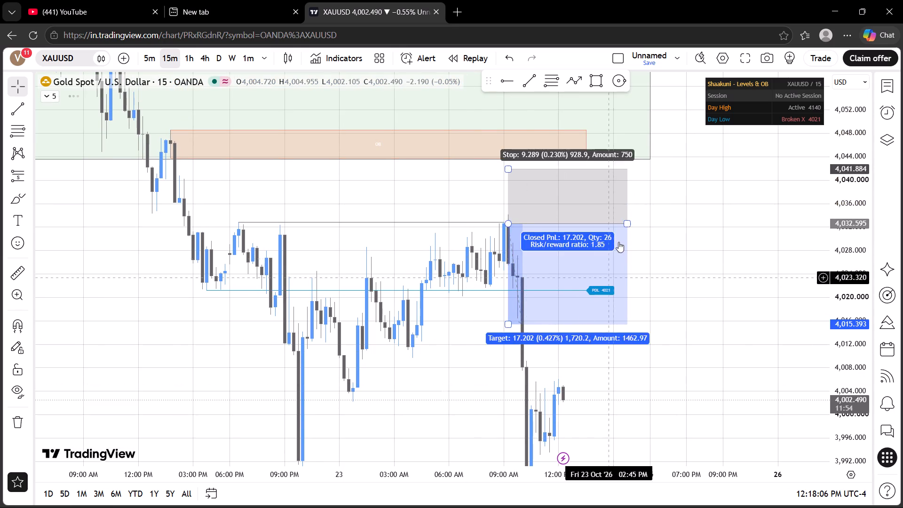
drag(626, 222, 522, 233)
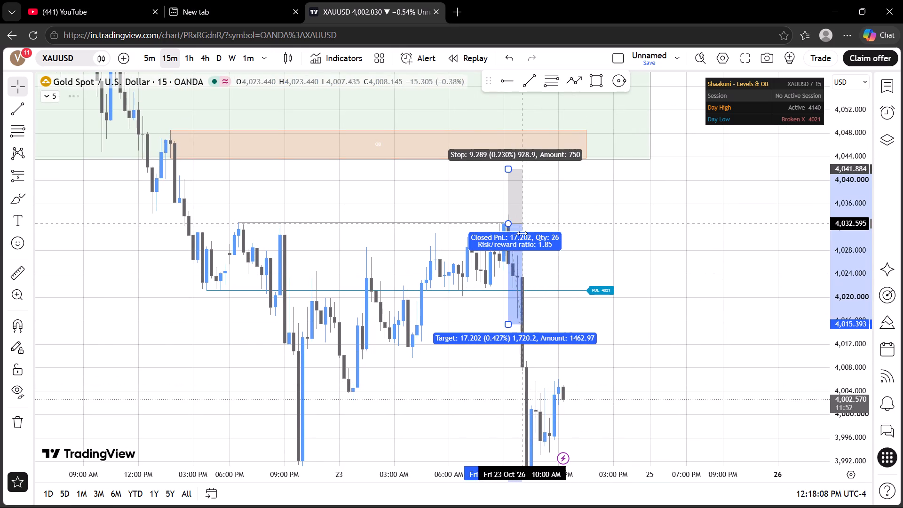
drag(522, 233, 530, 231)
click(594, 256)
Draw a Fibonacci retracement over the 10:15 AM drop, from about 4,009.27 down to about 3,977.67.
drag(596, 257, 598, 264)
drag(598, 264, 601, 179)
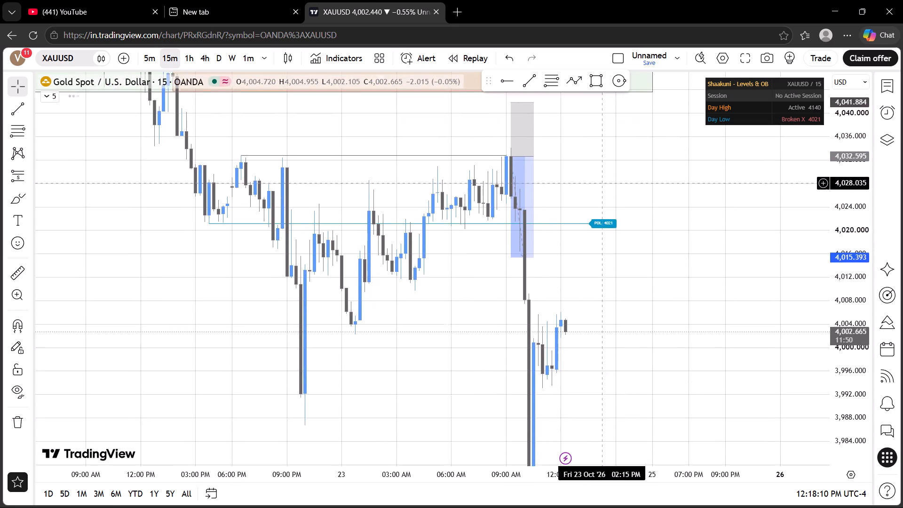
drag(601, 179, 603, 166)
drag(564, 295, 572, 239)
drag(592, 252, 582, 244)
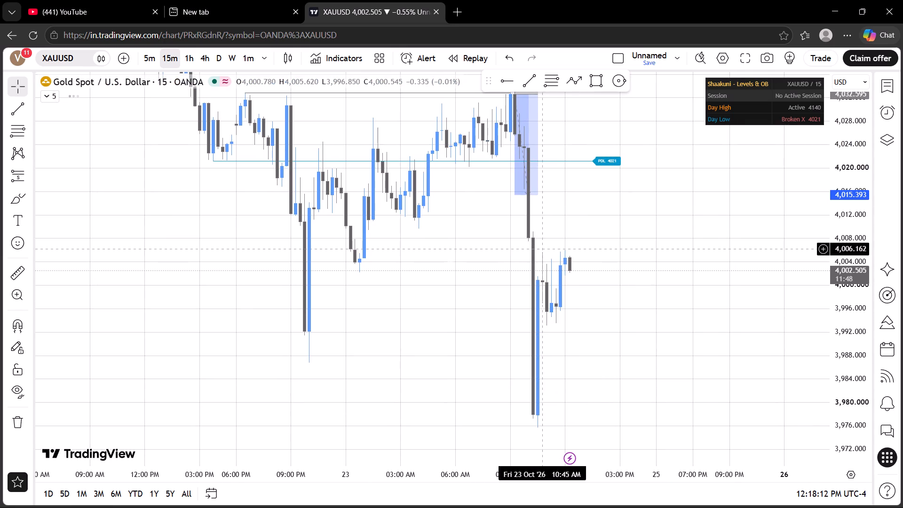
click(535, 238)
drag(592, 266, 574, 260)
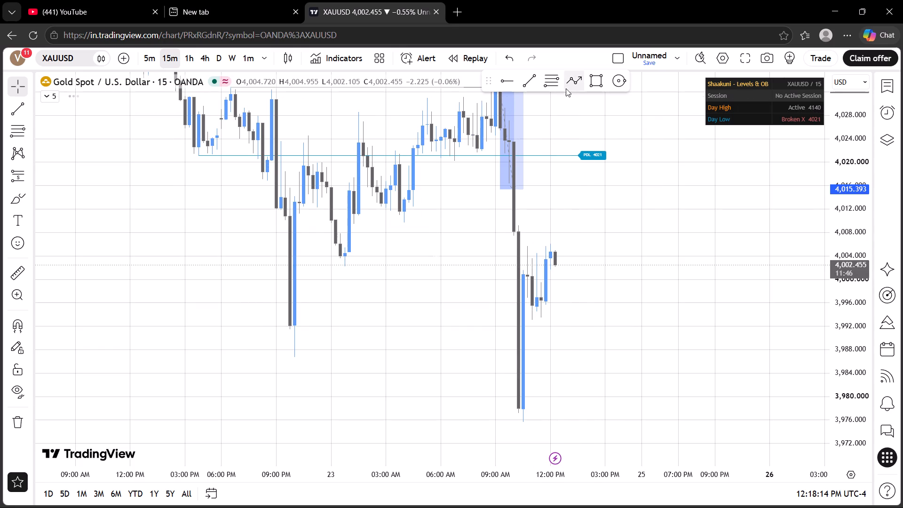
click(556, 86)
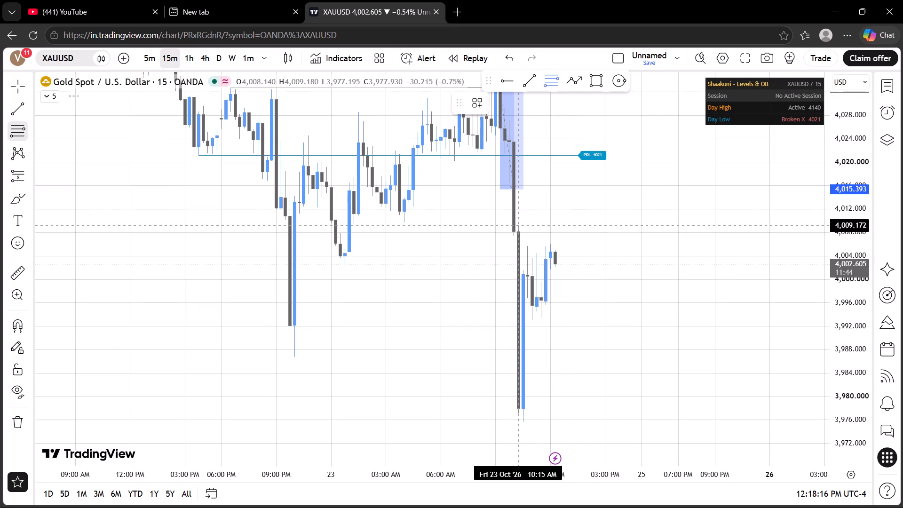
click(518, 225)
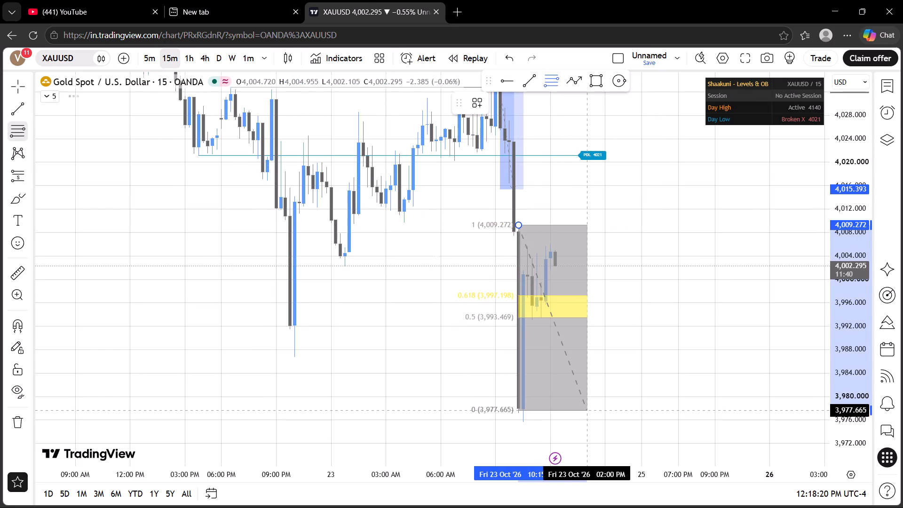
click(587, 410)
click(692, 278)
Place a long position with its entry at about 4,000.94 on the 10:45 AM candle.
drag(650, 286, 650, 298)
scroll(620, 274, up, 1)
drag(626, 294, 631, 330)
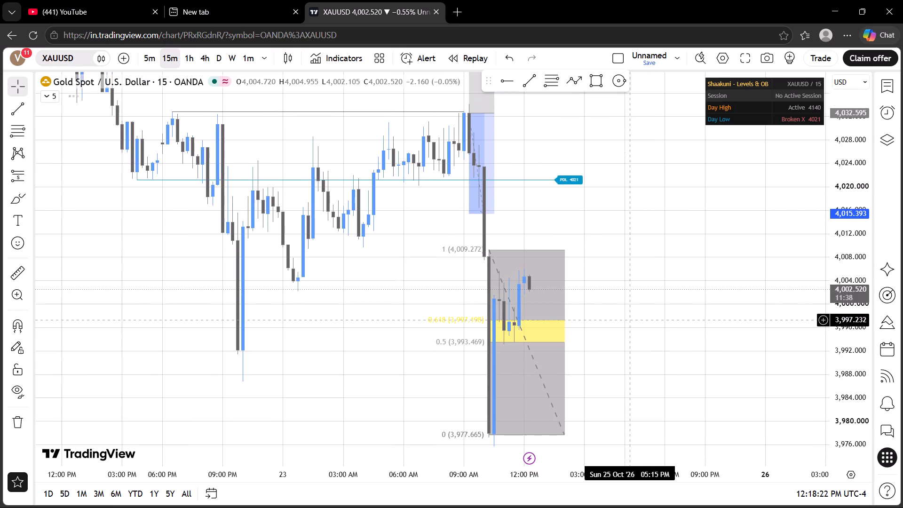
drag(631, 330, 632, 352)
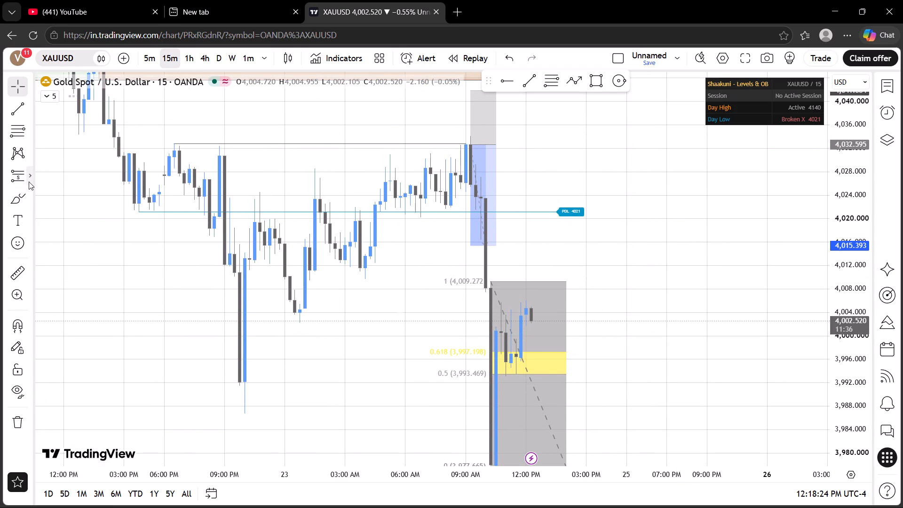
click(29, 182)
click(79, 188)
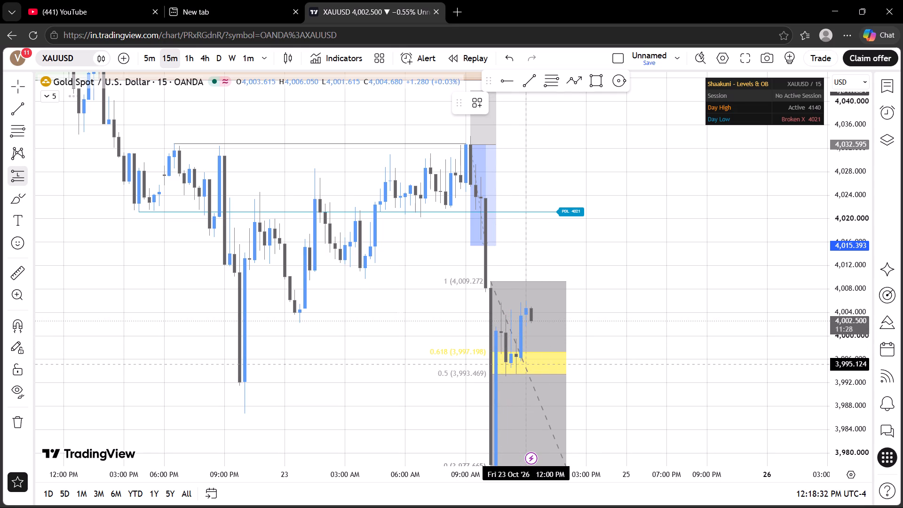
click(500, 330)
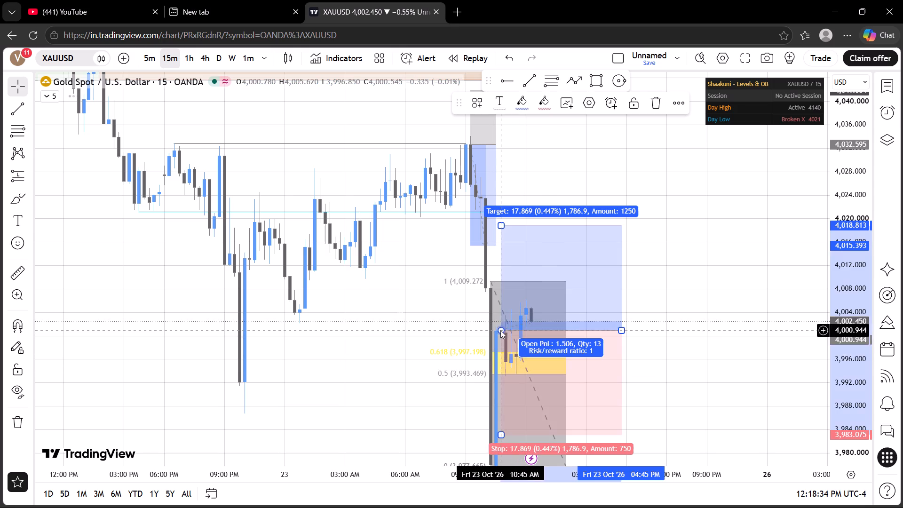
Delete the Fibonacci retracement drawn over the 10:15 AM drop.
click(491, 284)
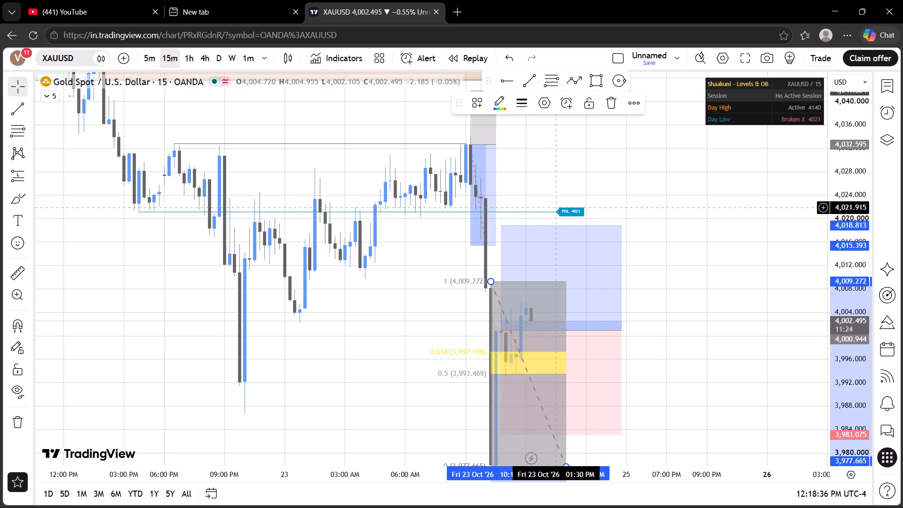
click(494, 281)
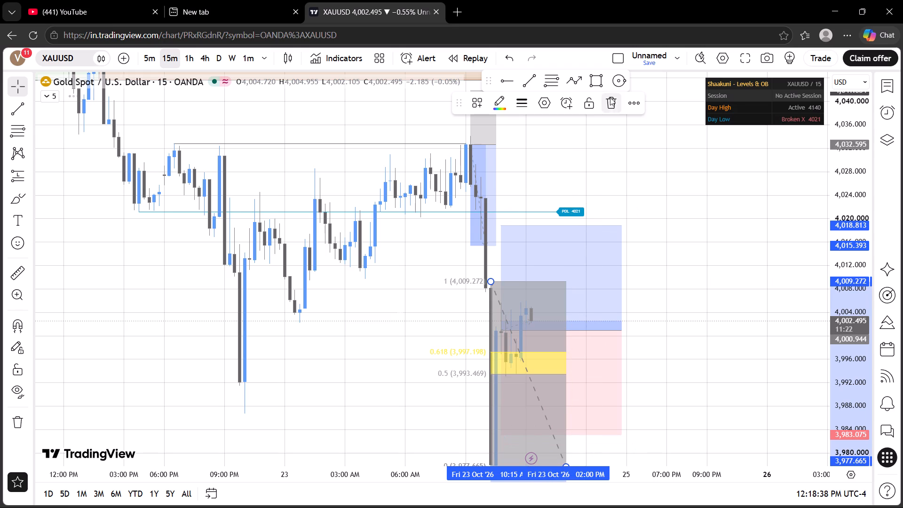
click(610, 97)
Set the long position's stop to about 3,990.61 and its target to about 4,011.88.
drag(643, 213, 634, 171)
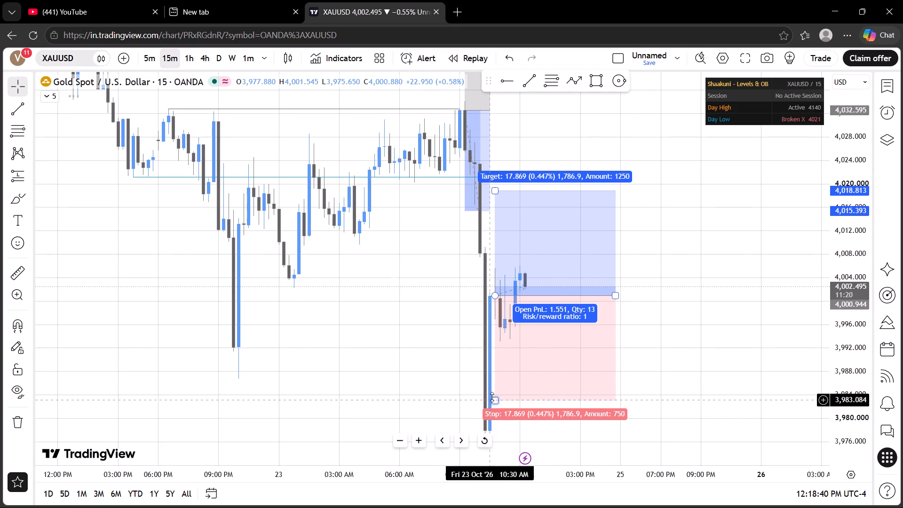
drag(492, 397, 498, 356)
drag(672, 321, 687, 420)
drag(684, 362, 689, 386)
drag(511, 294, 513, 306)
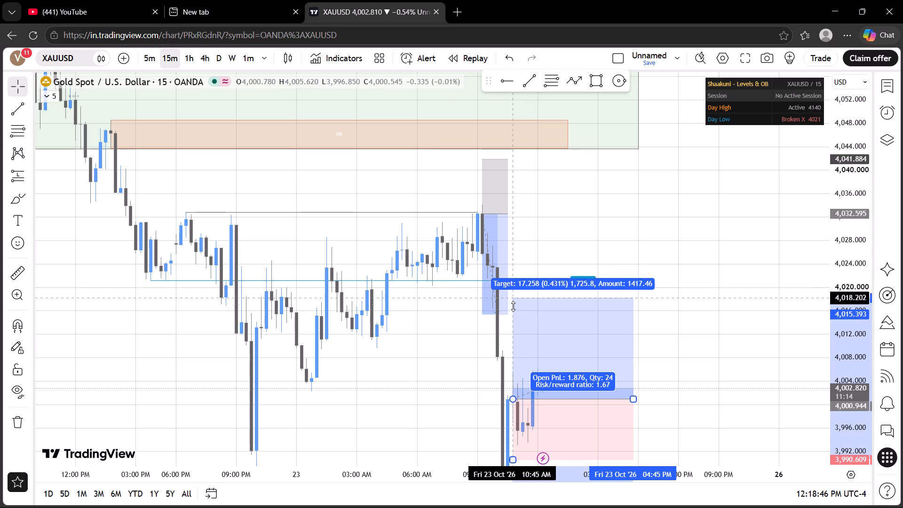
drag(513, 306, 519, 335)
Undo the accidental shift of the long position and shorten it in time so it ends at 02:45 PM.
drag(607, 290, 602, 242)
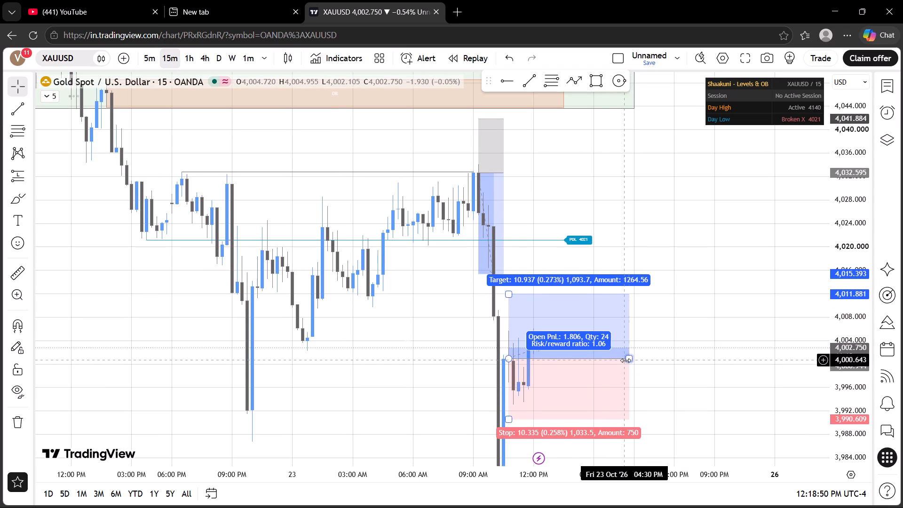
drag(624, 358, 585, 359)
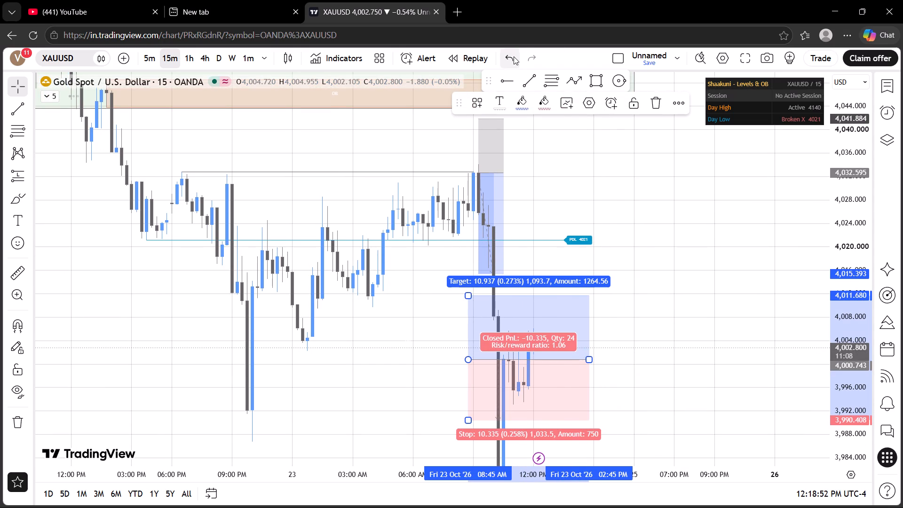
click(514, 56)
click(578, 209)
drag(581, 206, 567, 165)
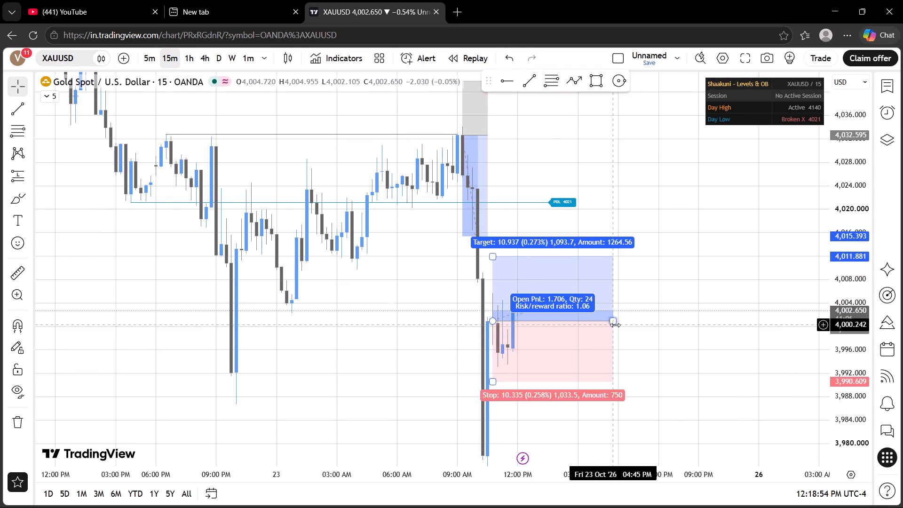
drag(615, 325, 596, 322)
drag(600, 320, 557, 328)
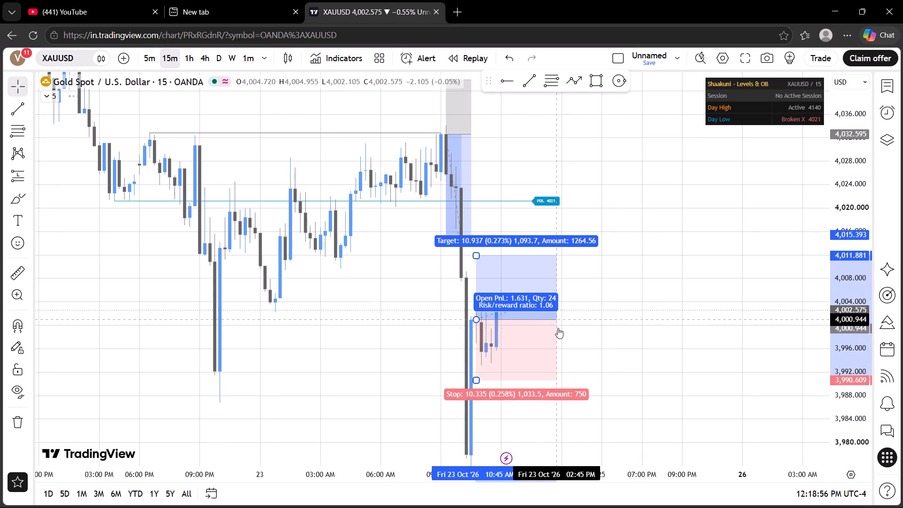
Examine the short and long positions against the surrounding XAUUSD price action.
drag(579, 323, 598, 326)
drag(600, 325, 611, 342)
drag(849, 363, 832, 295)
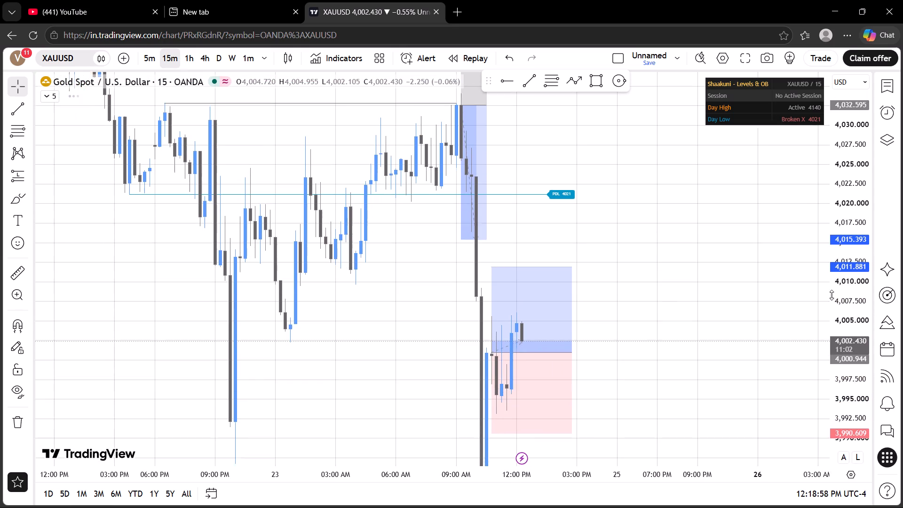
drag(832, 295, 825, 291)
drag(631, 371, 624, 345)
scroll(622, 325, down, 2)
click(832, 108)
drag(836, 109, 800, 307)
drag(701, 259, 664, 283)
click(664, 283)
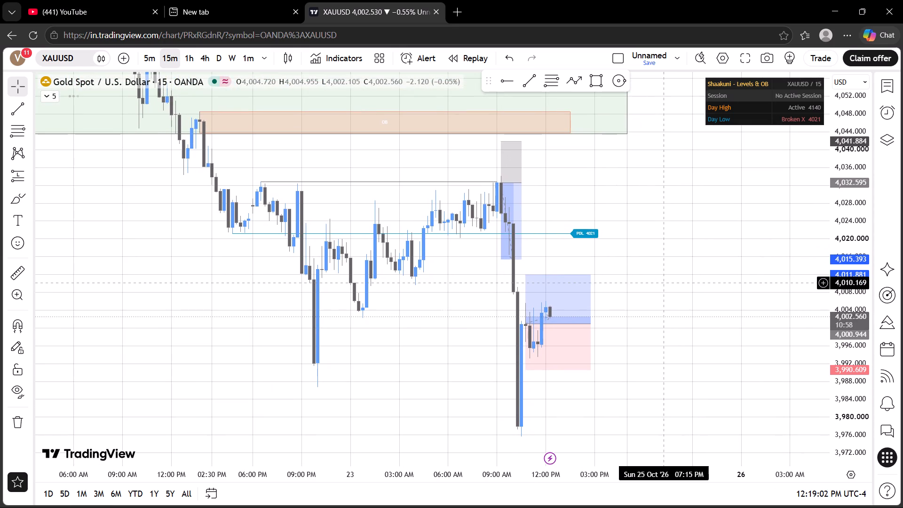
Switch the chart to the 5-minute timeframe and delete the long position drawn after the 10:15 AM drop.
click(143, 59)
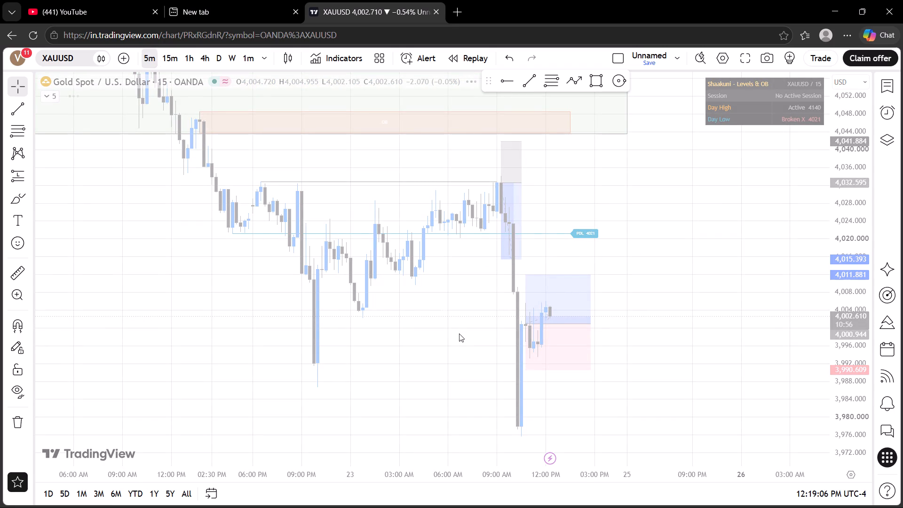
drag(565, 397, 518, 397)
drag(846, 392, 833, 323)
click(497, 319)
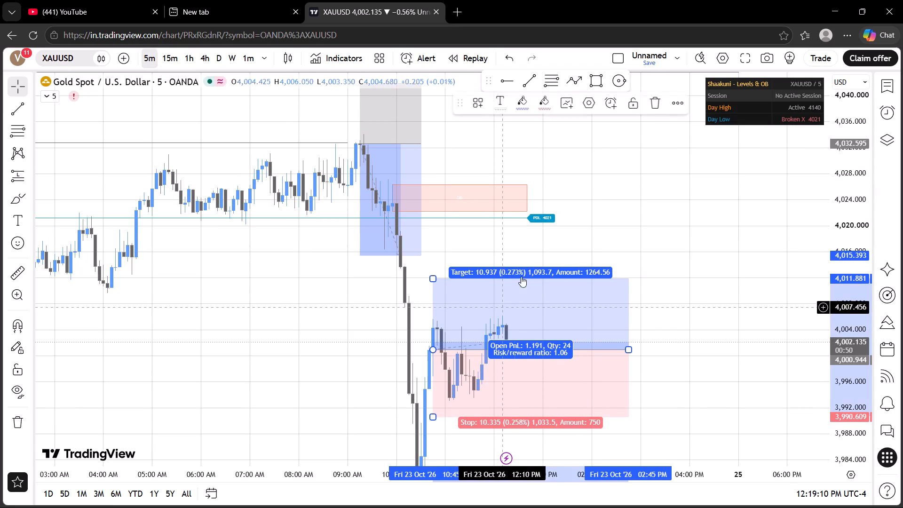
click(645, 102)
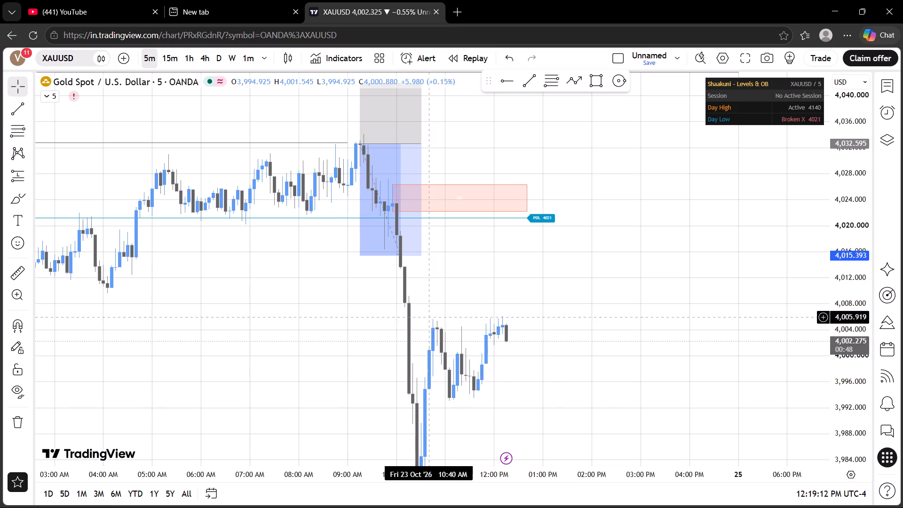
Draw a rectangle zone from about 3,995.25 down to 3,989.92, spanning 10:40 AM to 02:10 PM.
drag(433, 345, 431, 301)
drag(491, 365, 480, 339)
drag(463, 362, 463, 356)
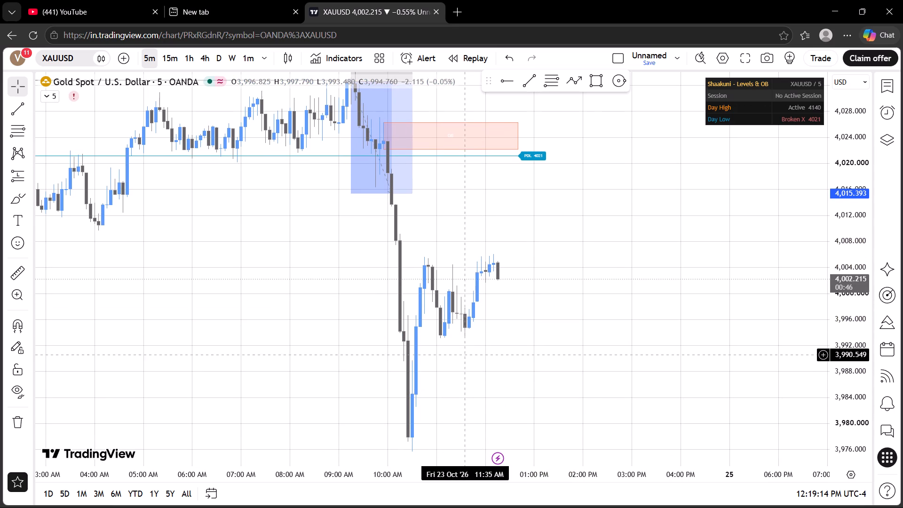
drag(470, 362, 470, 375)
click(590, 86)
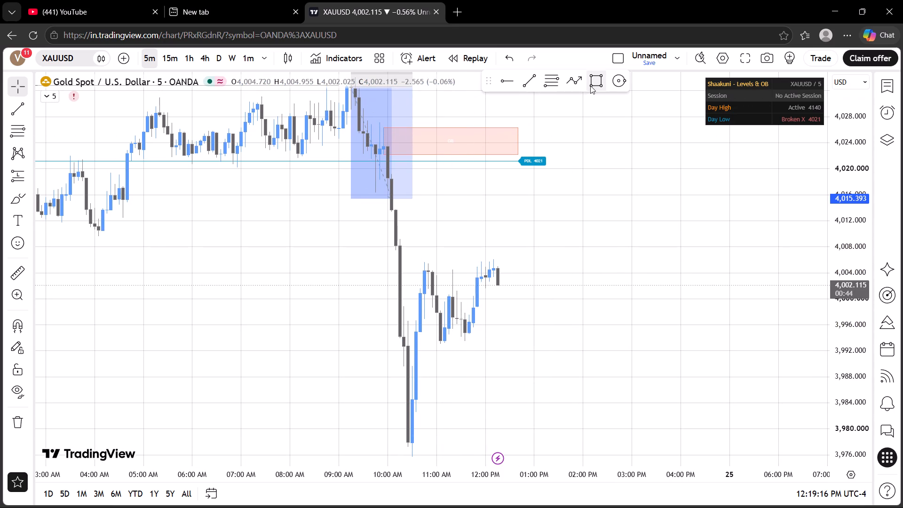
click(420, 329)
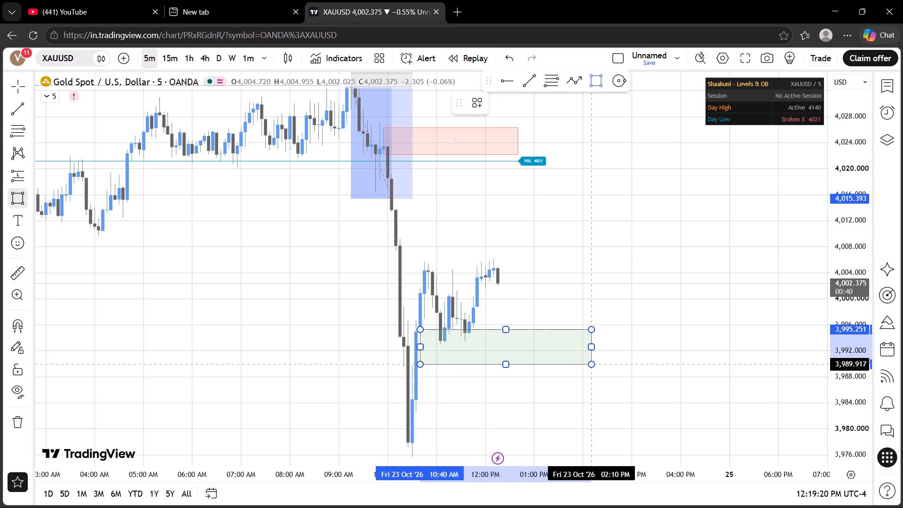
click(591, 364)
click(545, 278)
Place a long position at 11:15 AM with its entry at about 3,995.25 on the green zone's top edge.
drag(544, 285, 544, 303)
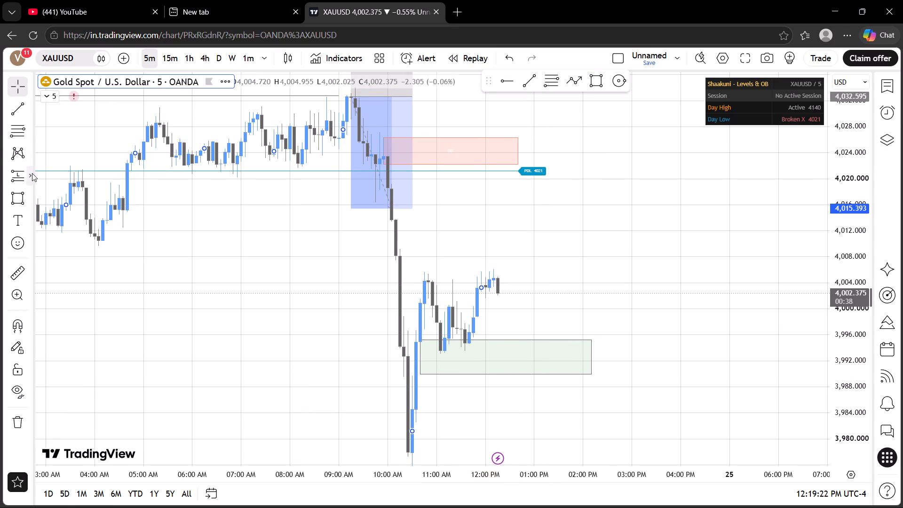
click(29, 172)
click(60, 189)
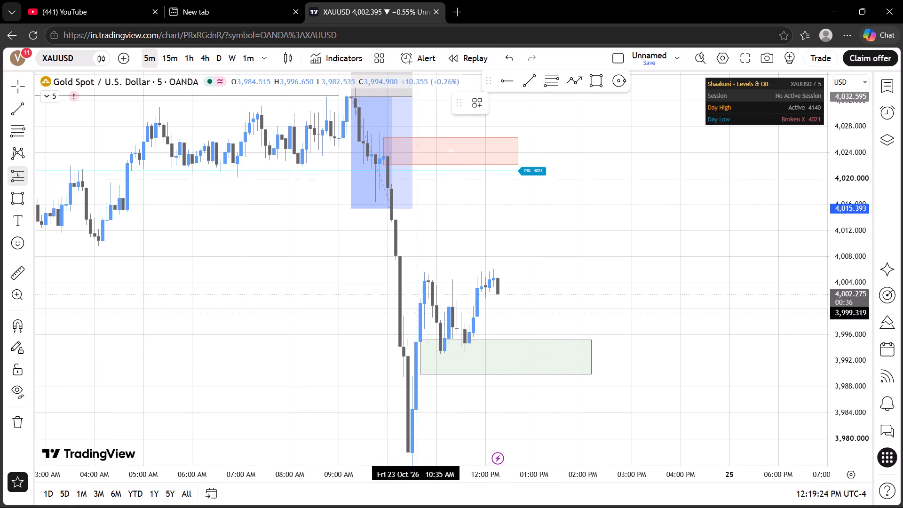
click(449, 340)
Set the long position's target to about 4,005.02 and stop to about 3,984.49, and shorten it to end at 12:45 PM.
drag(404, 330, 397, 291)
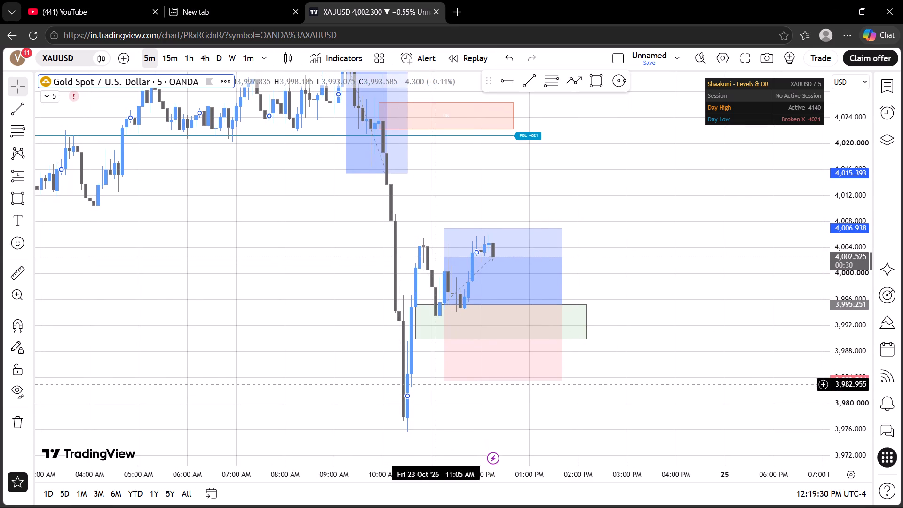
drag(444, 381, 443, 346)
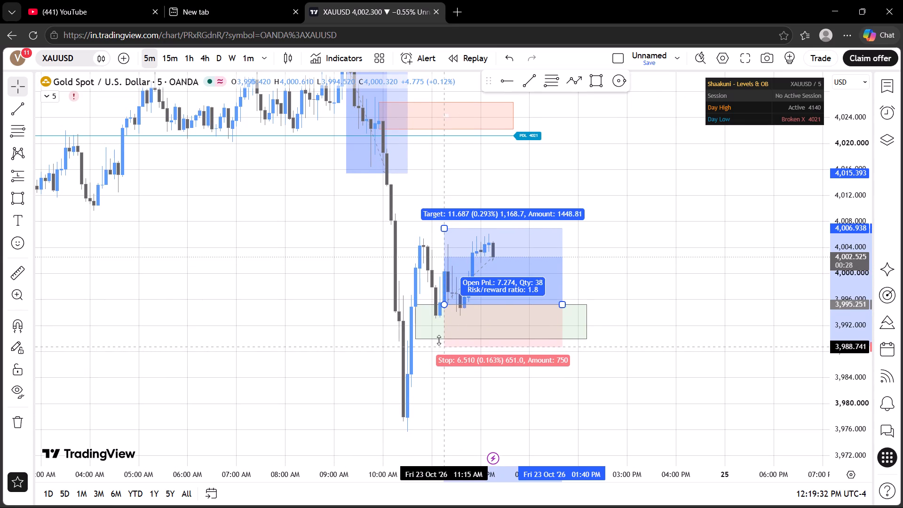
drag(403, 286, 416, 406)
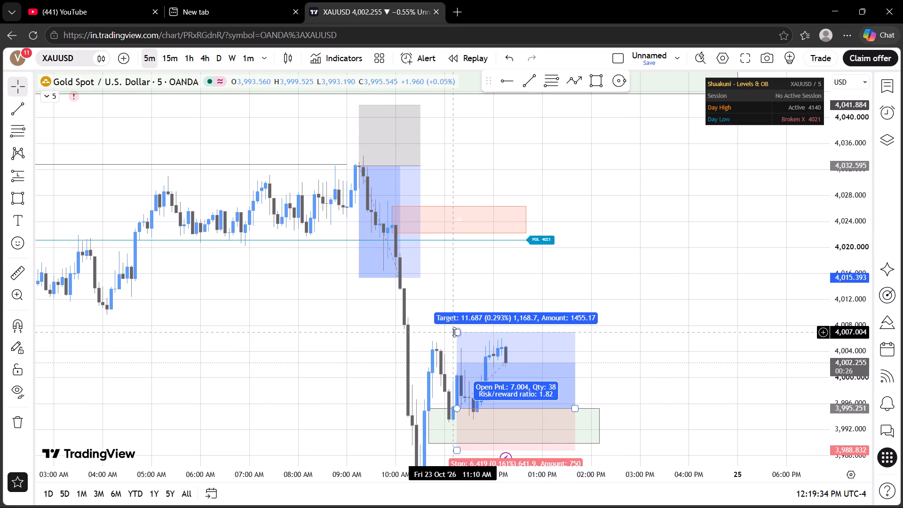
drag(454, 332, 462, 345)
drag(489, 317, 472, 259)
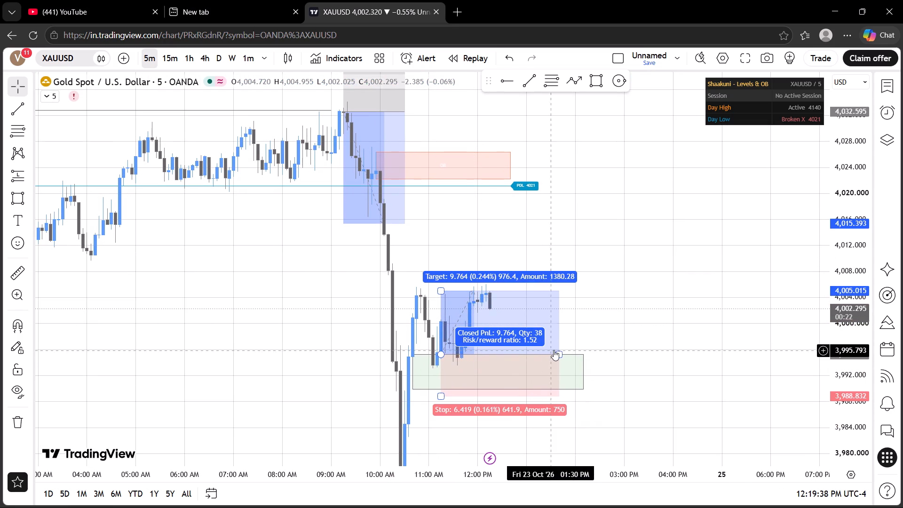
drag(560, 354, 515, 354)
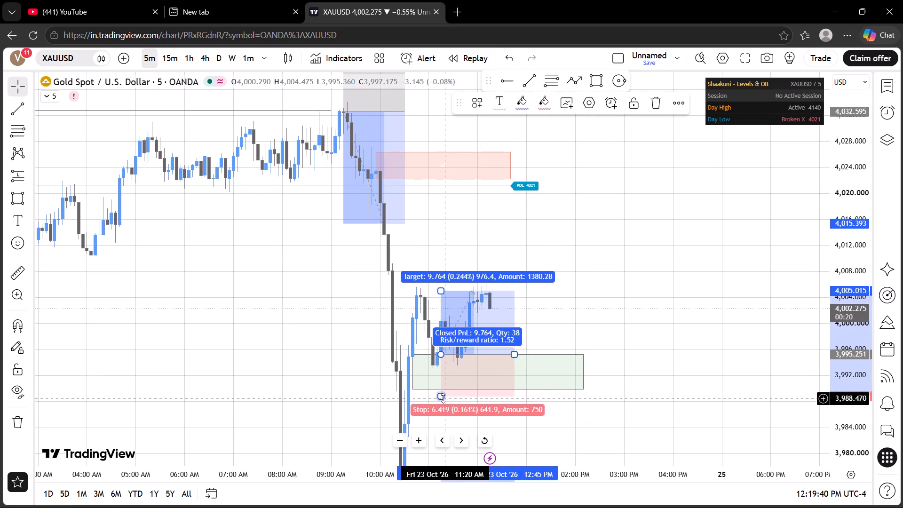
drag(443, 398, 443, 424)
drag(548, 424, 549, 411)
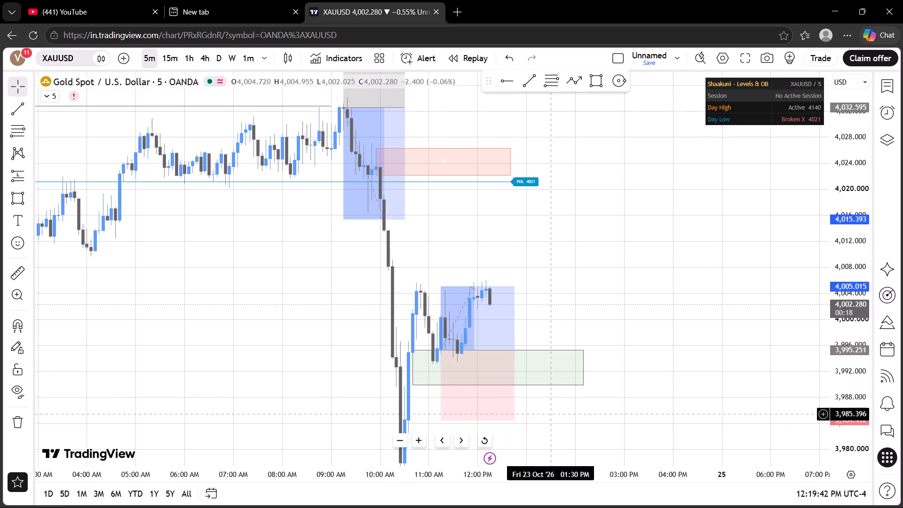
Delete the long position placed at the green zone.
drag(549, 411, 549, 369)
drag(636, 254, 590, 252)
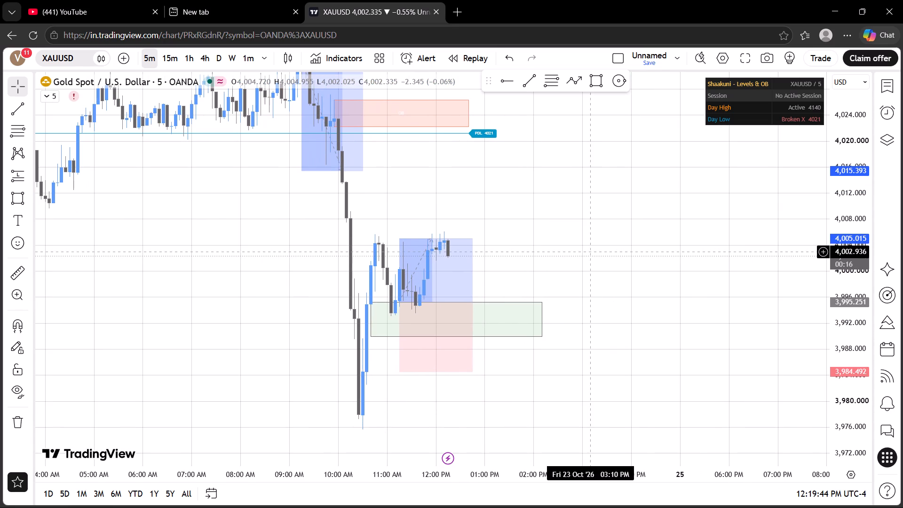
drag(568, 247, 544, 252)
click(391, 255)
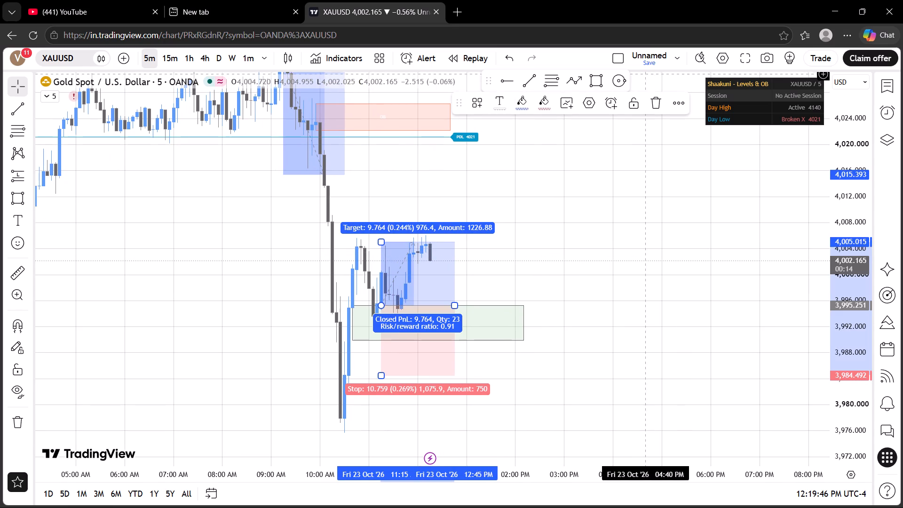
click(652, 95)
Switch the chart to the 15-minute timeframe and examine the latest candles after the sharp drop up close.
click(173, 59)
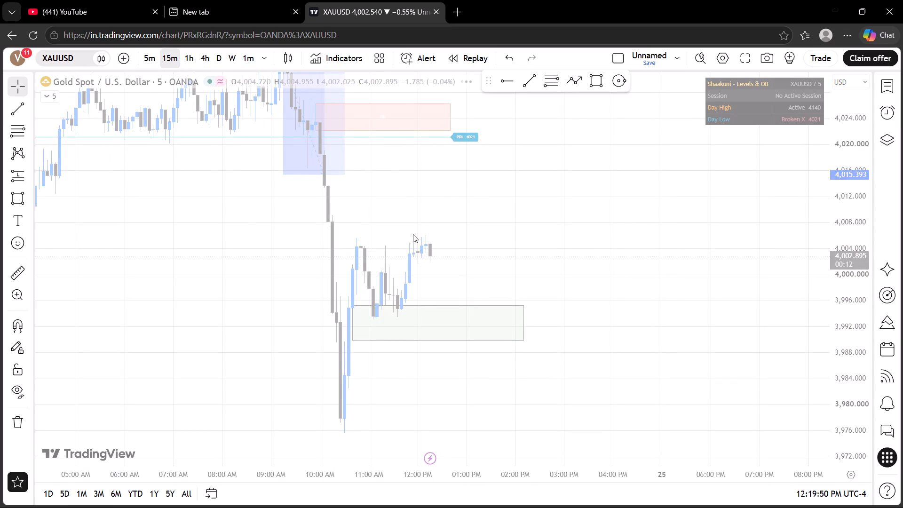
scroll(474, 273, up, 3)
drag(435, 275, 569, 383)
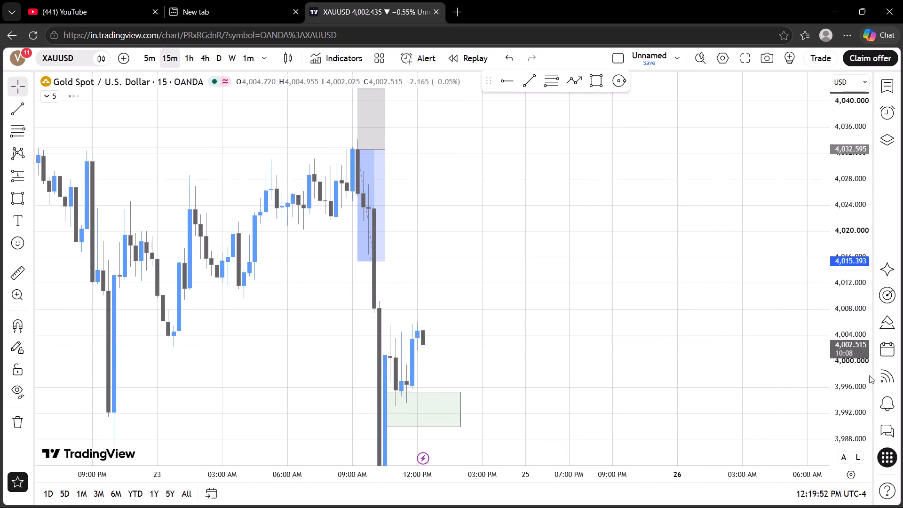
drag(848, 387, 808, 117)
drag(562, 322, 595, 240)
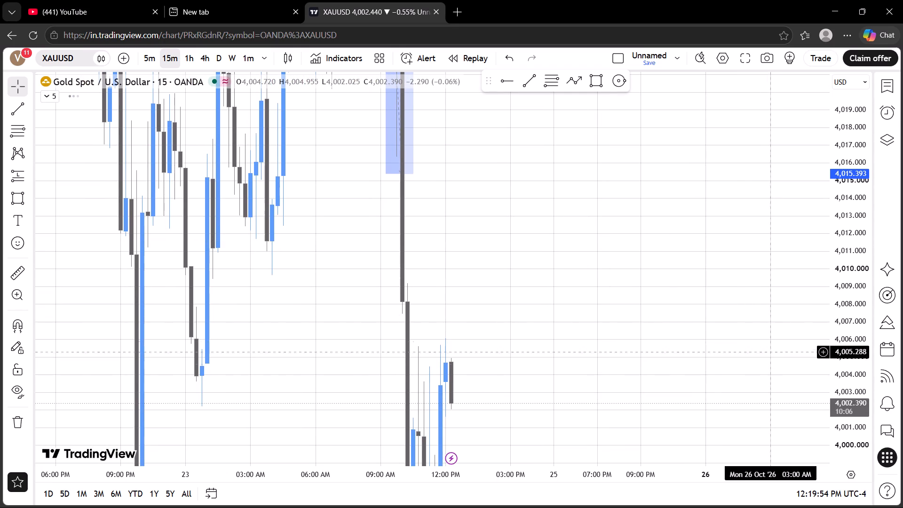
drag(838, 384, 832, 294)
drag(695, 368, 706, 257)
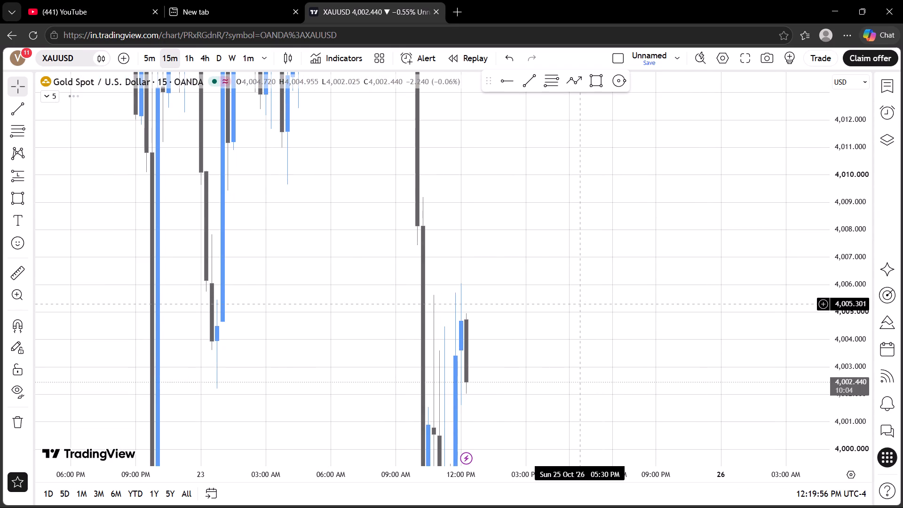
scroll(581, 303, up, 1)
drag(432, 295, 619, 310)
drag(848, 385, 860, 124)
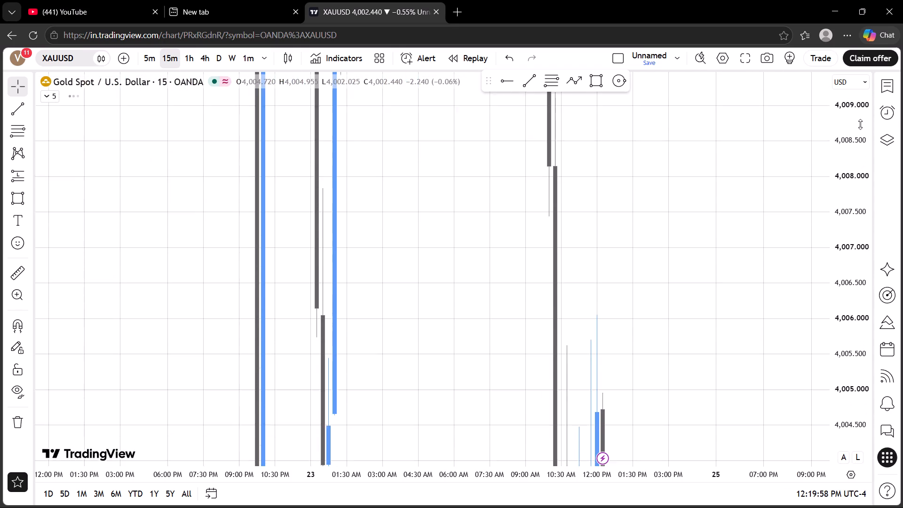
drag(860, 124, 864, 97)
drag(853, 332, 853, 193)
drag(740, 294, 751, 145)
scroll(679, 185, up, 2)
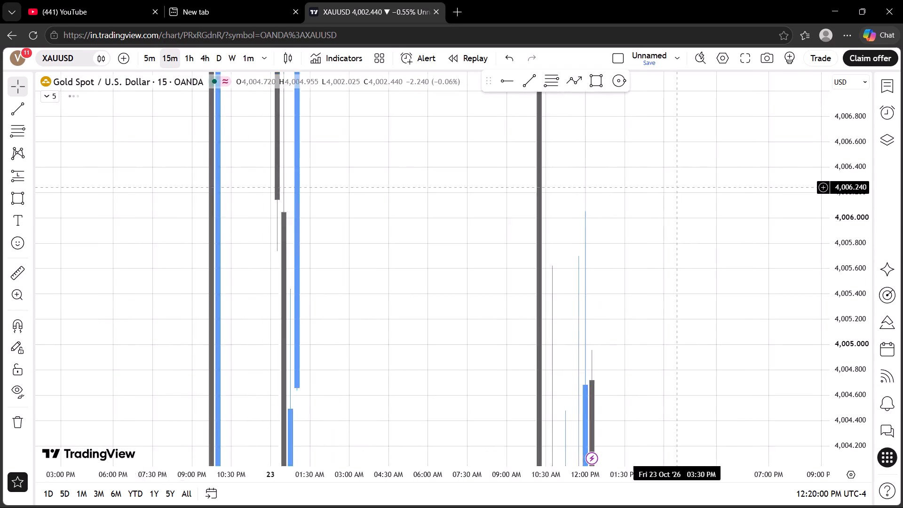
Draw a horizontal trend line at about 4,005.62 from the 10:45 AM wick high to the 11:45 AM candle.
scroll(675, 189, up, 2)
click(537, 87)
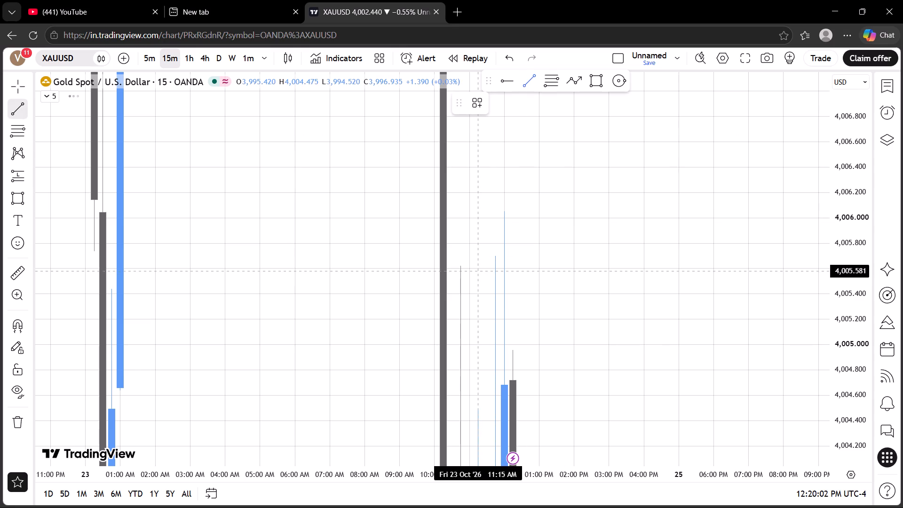
click(459, 266)
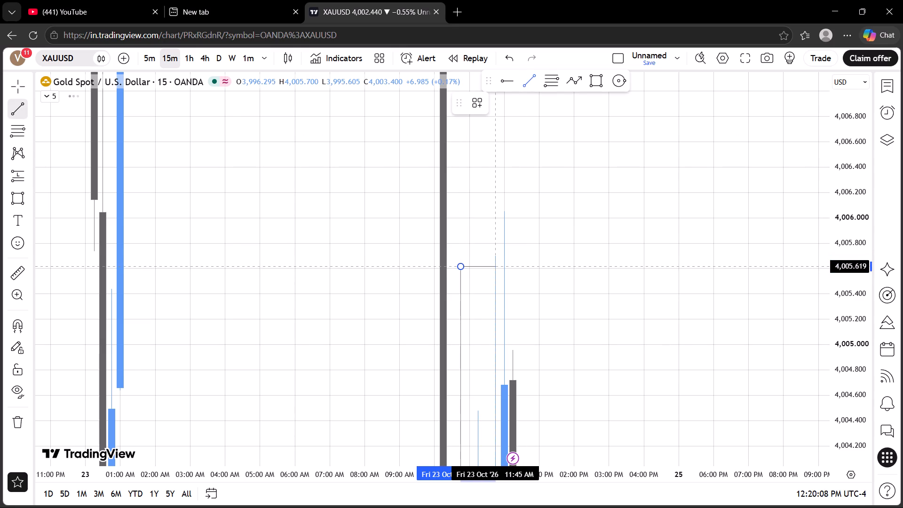
click(494, 266)
click(498, 325)
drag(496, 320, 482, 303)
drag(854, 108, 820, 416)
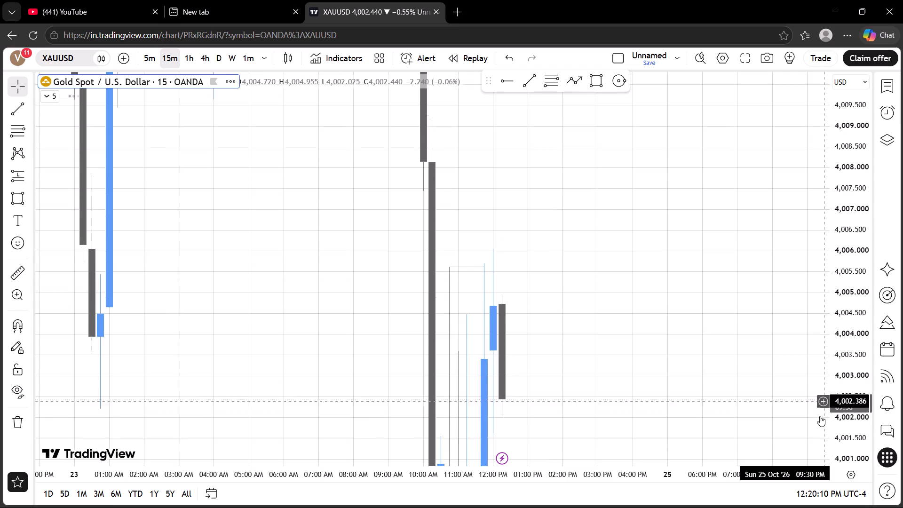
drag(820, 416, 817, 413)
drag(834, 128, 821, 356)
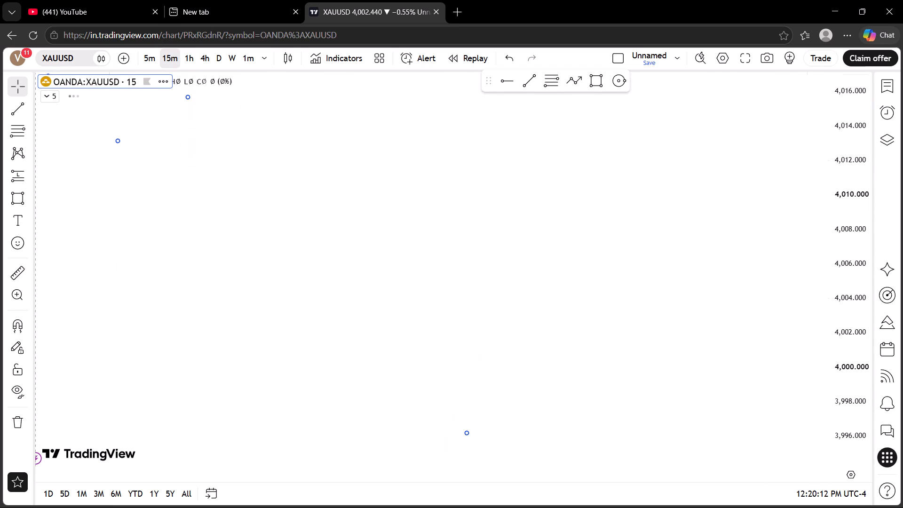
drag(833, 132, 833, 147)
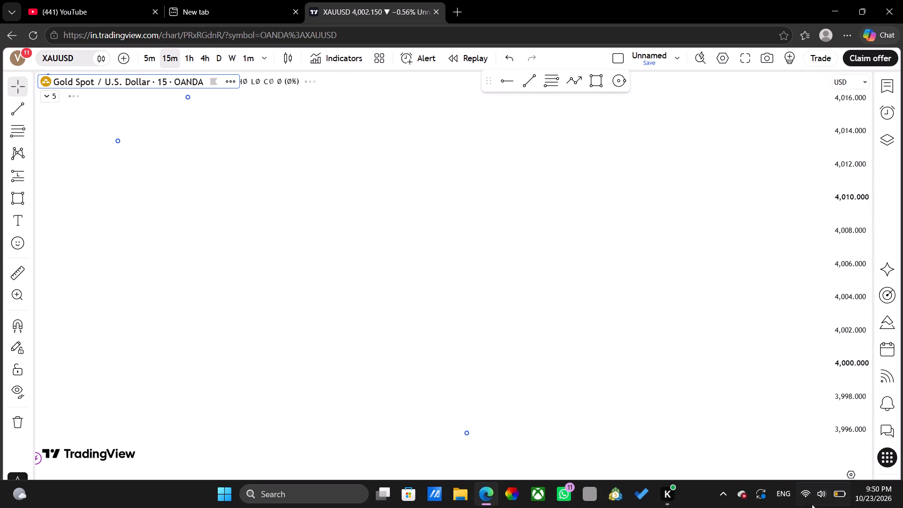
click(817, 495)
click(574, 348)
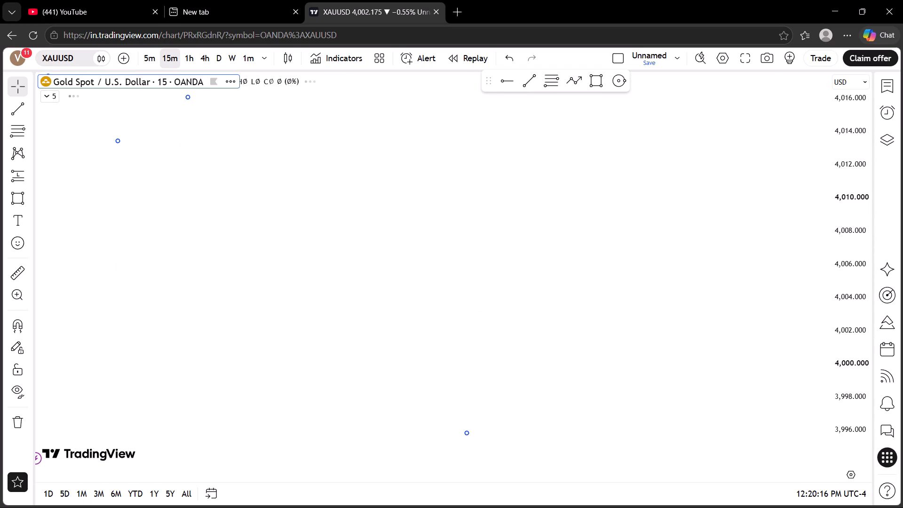
Reload the XAUUSD chart page and bring the latest candles and marked zones into view.
click(30, 35)
click(508, 119)
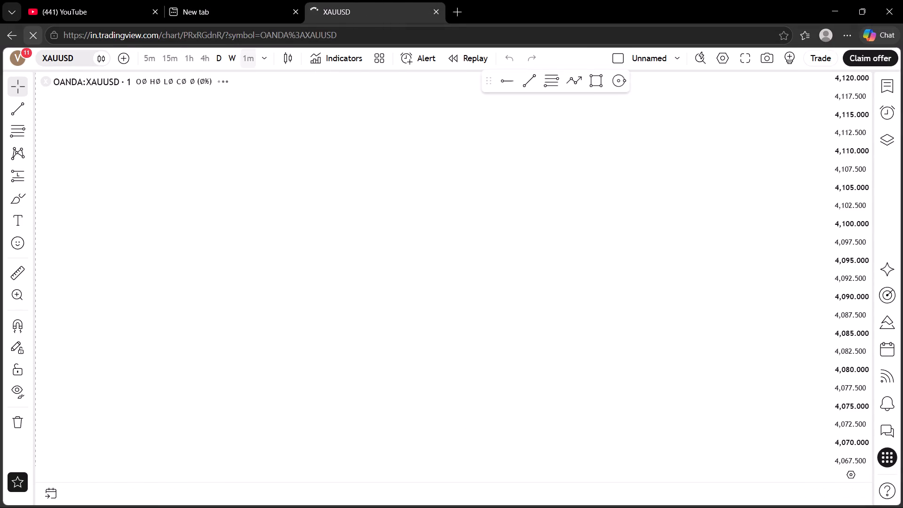
drag(725, 217, 627, 206)
drag(841, 352, 832, 203)
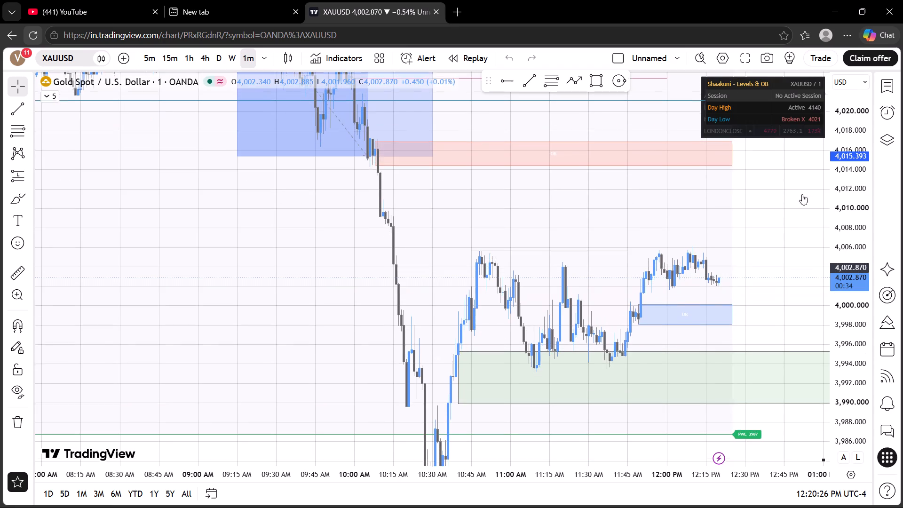
Switch the chart to the 15-minute timeframe.
click(148, 54)
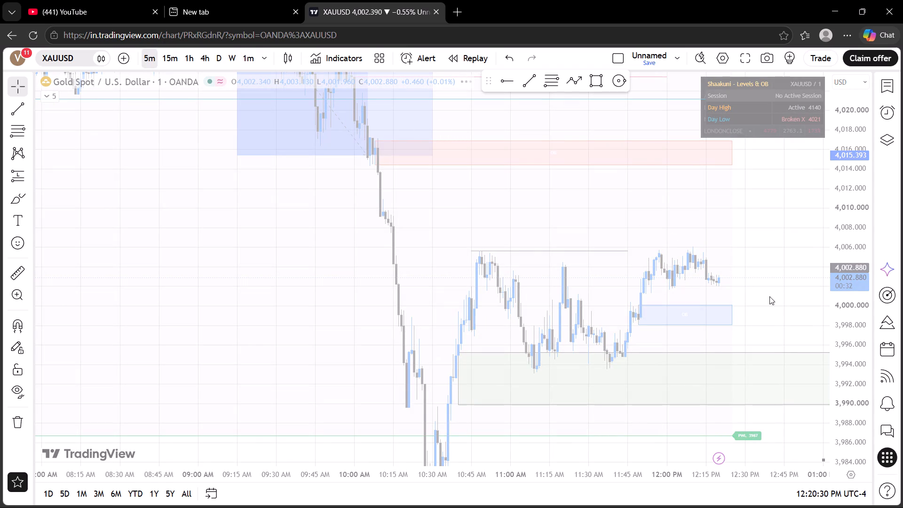
click(163, 60)
click(228, 0)
click(346, 0)
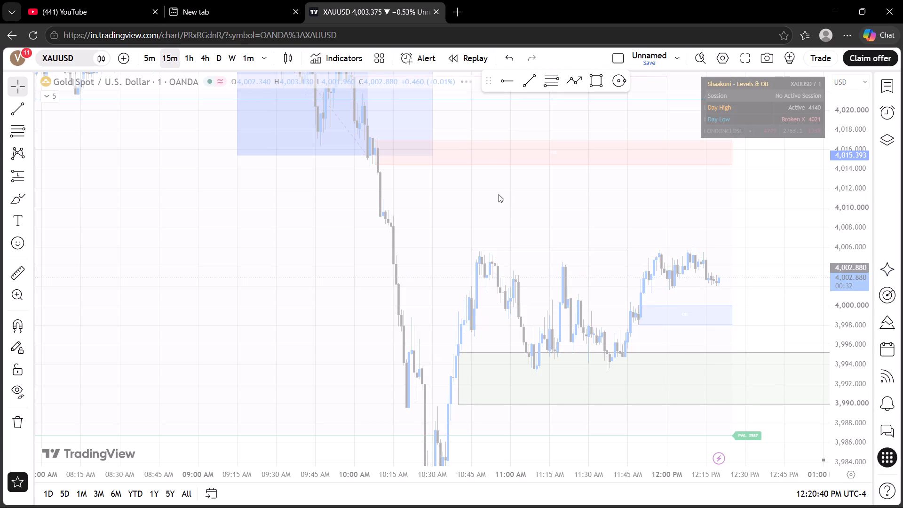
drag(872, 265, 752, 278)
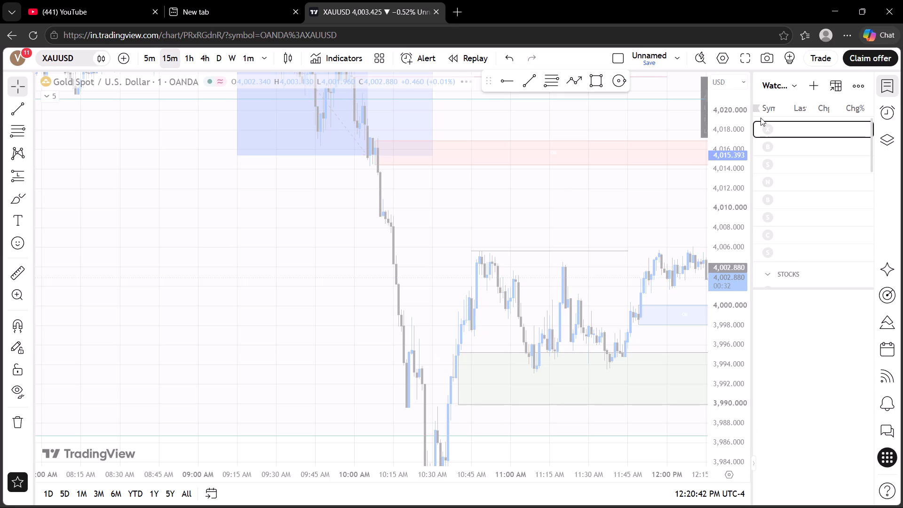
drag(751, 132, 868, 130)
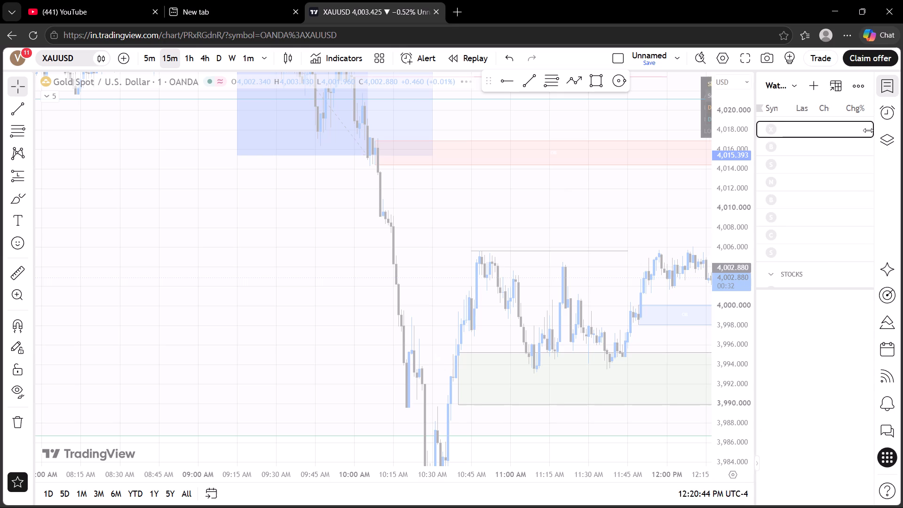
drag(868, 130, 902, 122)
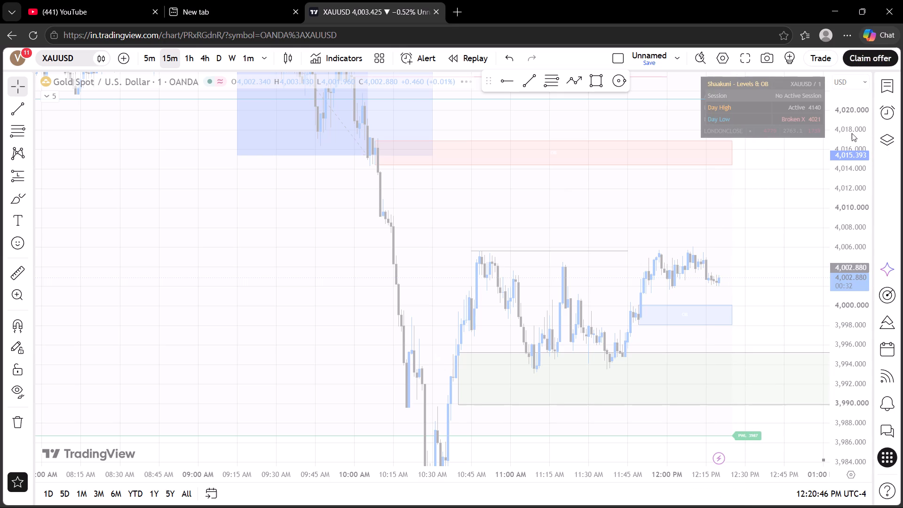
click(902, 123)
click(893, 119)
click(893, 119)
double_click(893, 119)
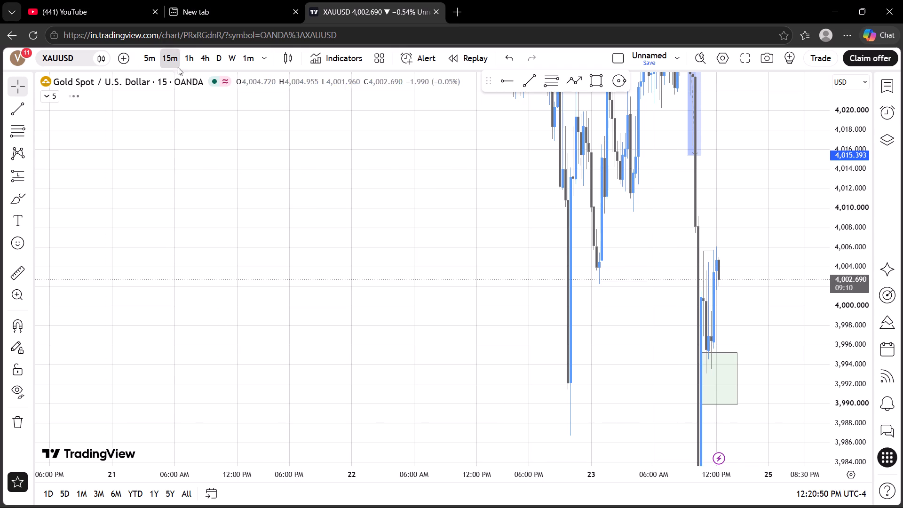
Place a short position at 11:45 AM on the 15-minute chart with its entry at about 4,003.50.
scroll(420, 236, up, 8)
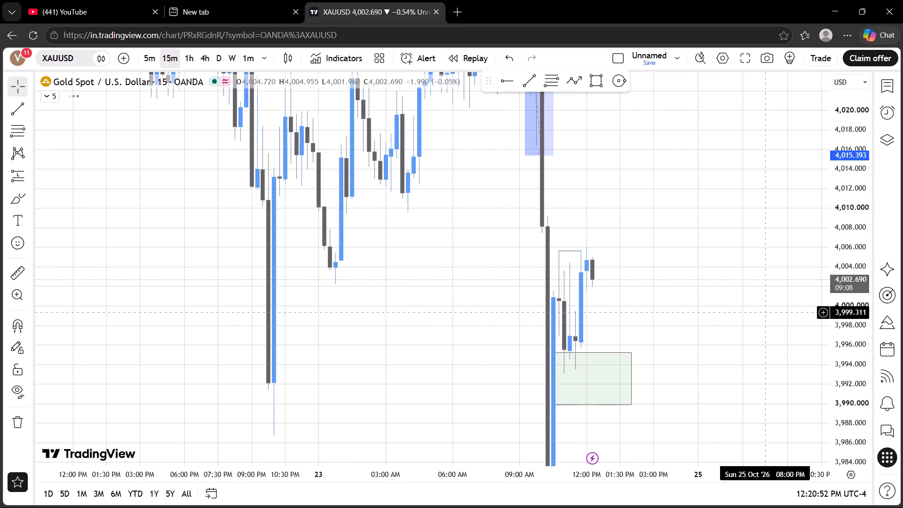
drag(832, 334, 836, 300)
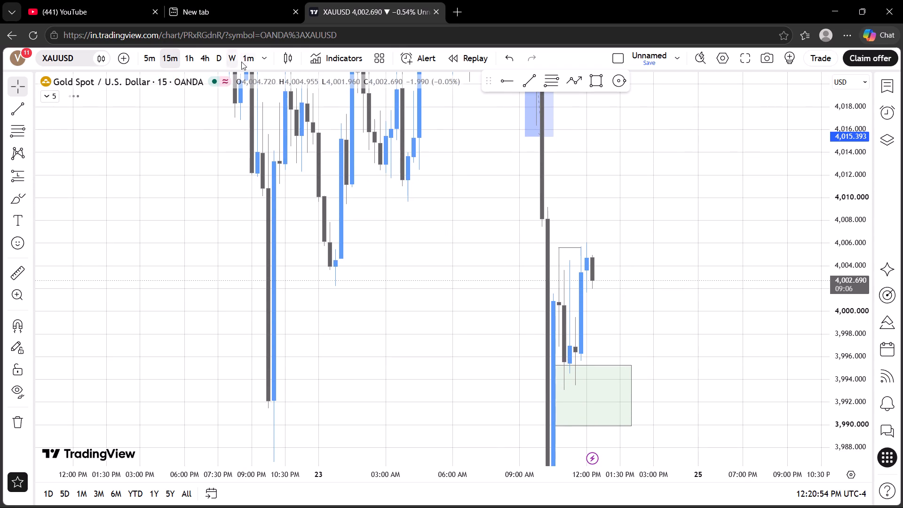
scroll(405, 165, up, 1)
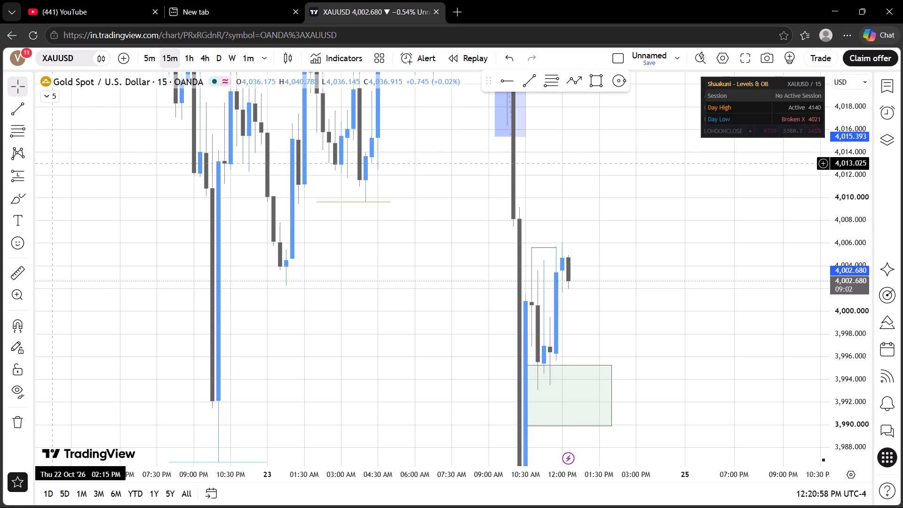
click(28, 177)
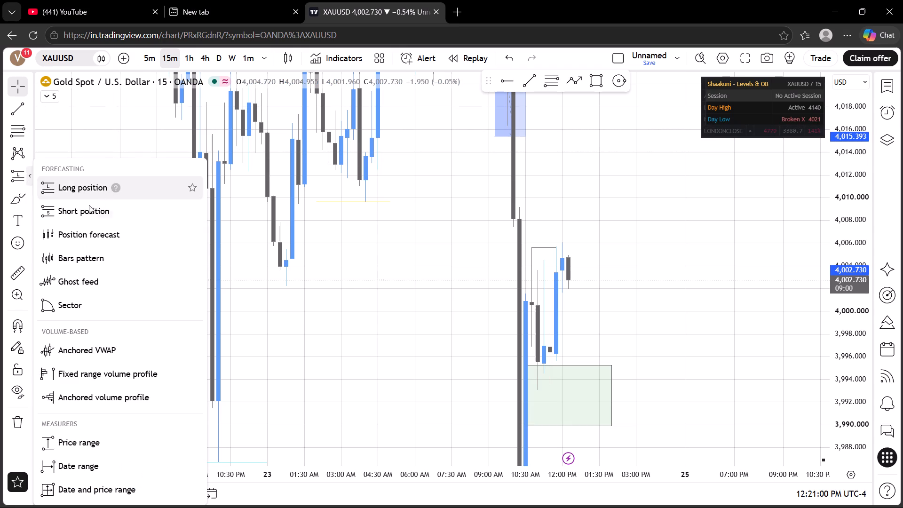
click(87, 206)
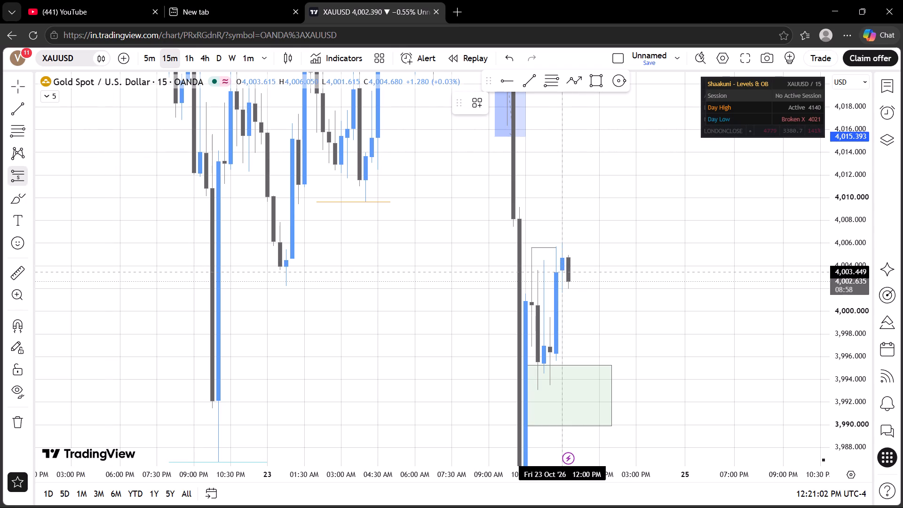
click(557, 271)
Set the new short position's stop to about 4,013.44 and its target to about 3,991.34, inside the green zone.
drag(501, 275, 505, 367)
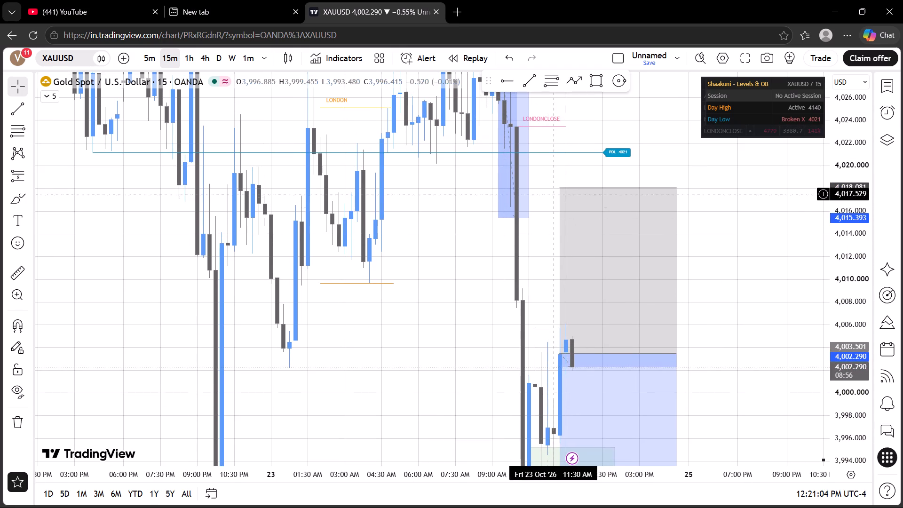
drag(559, 189, 551, 230)
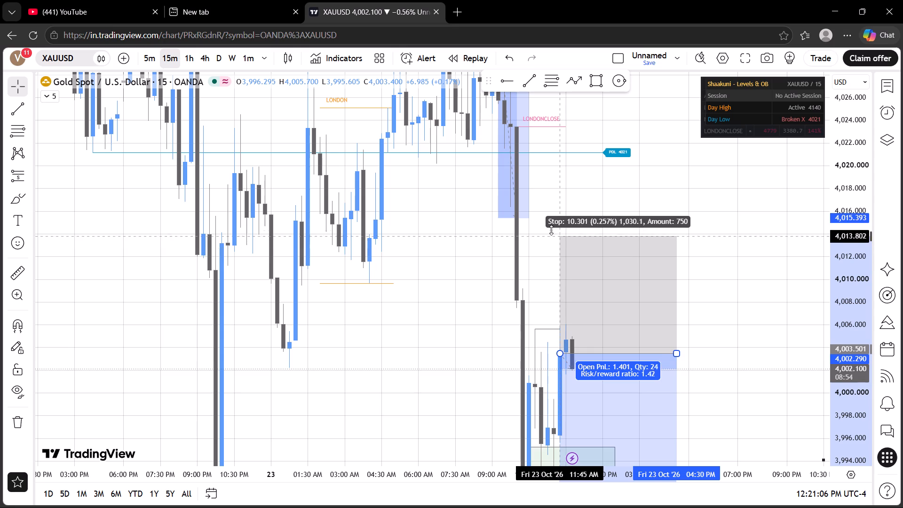
drag(551, 230, 549, 240)
drag(540, 255, 549, 167)
drag(530, 292, 515, 214)
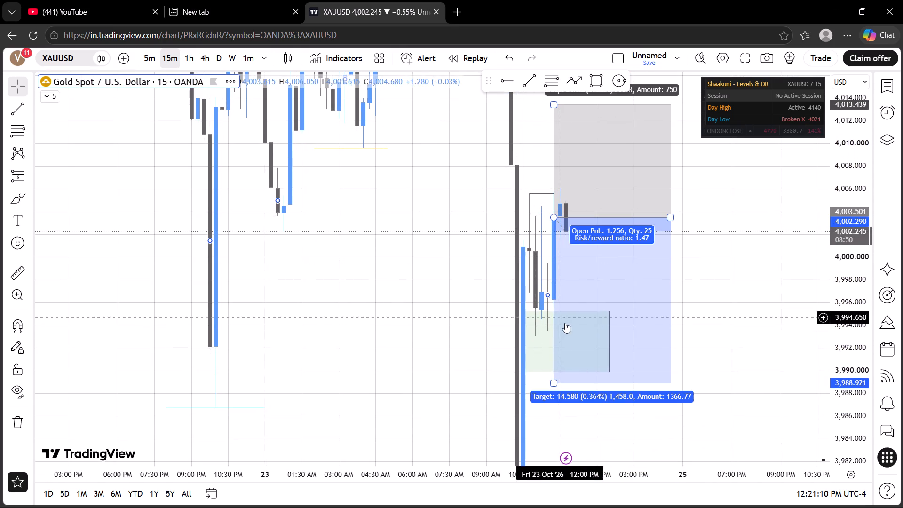
drag(556, 385, 552, 355)
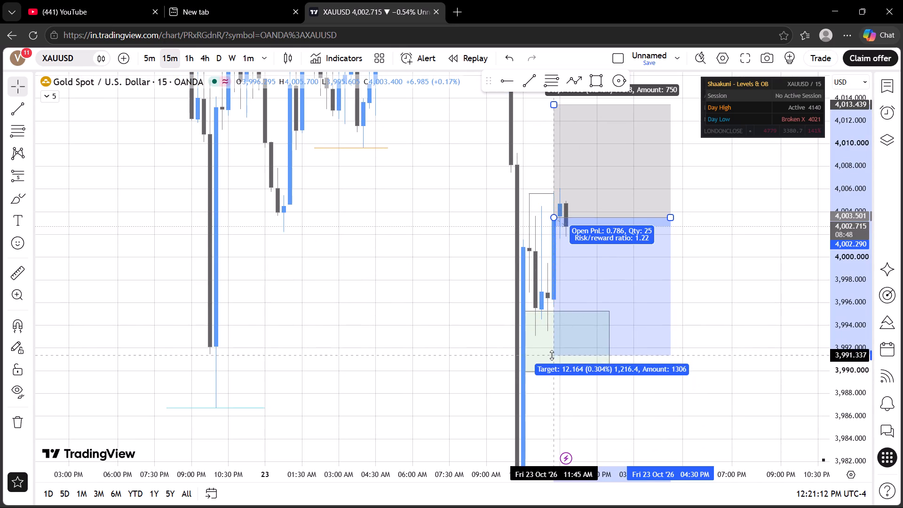
Raise the short position's target to about 3,992.58, within the upper part of the green zone.
drag(552, 355, 552, 341)
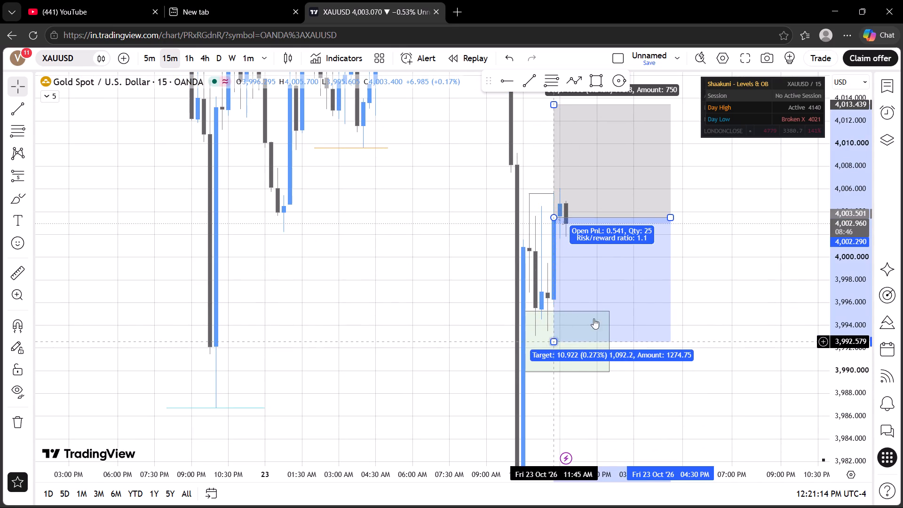
Switch the XAUUSD chart to the 1-minute timeframe.
drag(733, 264, 707, 271)
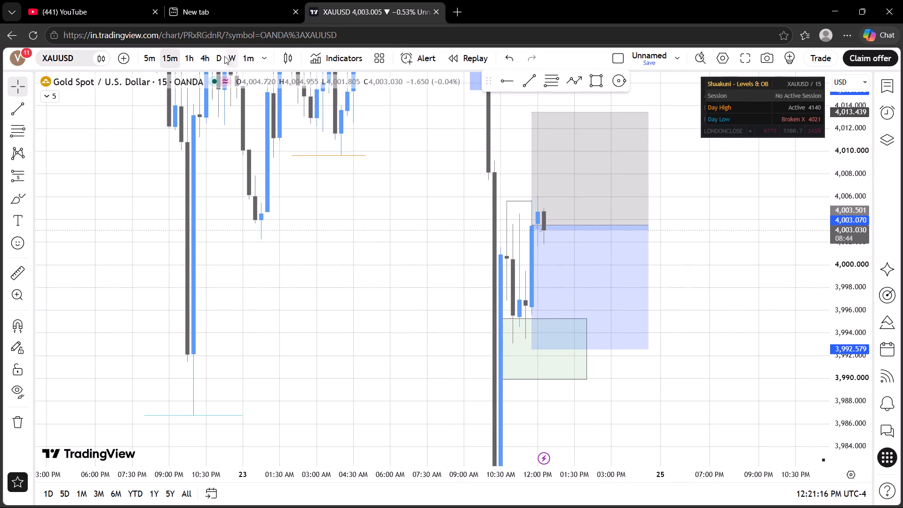
click(246, 53)
Shorten the short position in time so it ends at about 12:42 PM instead of extending across the empty future area.
scroll(273, 164, down, 2)
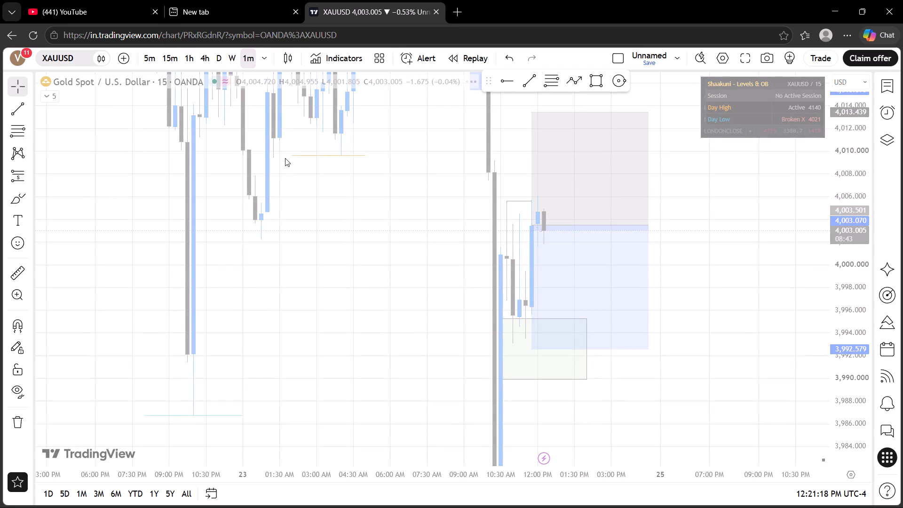
scroll(285, 158, down, 2)
drag(382, 167, 16, 187)
scroll(16, 187, down, 6)
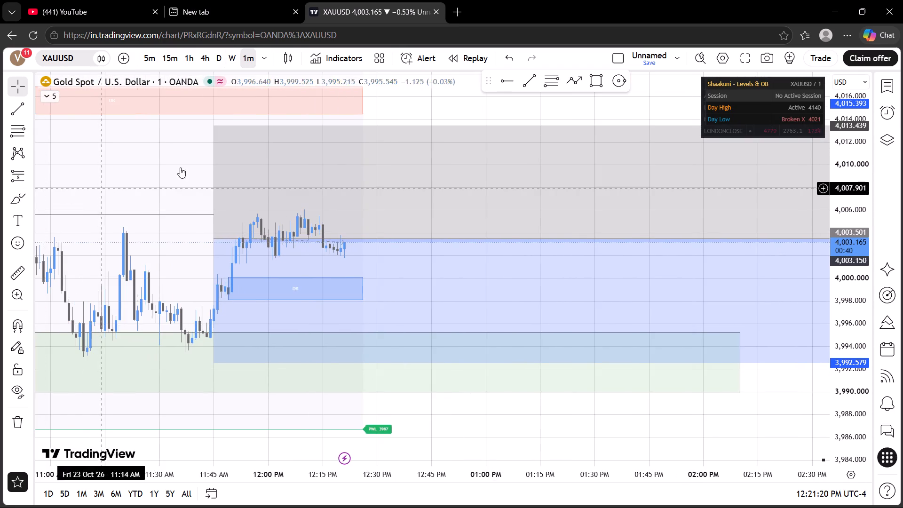
scroll(194, 167, down, 2)
drag(506, 92, 265, 132)
drag(445, 126, 298, 132)
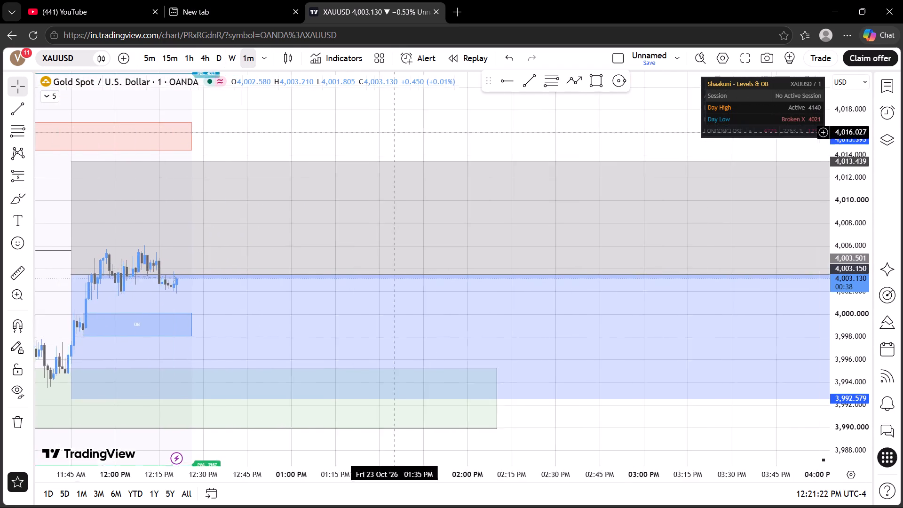
drag(298, 132, 211, 132)
scroll(377, 107, down, 4)
click(793, 272)
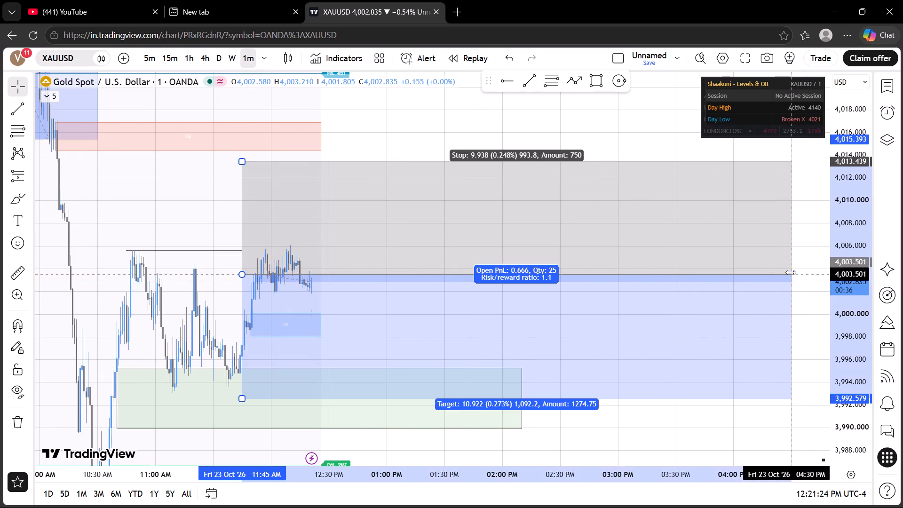
drag(789, 274, 352, 292)
Examine the 1-minute candles around the short position's entry, the blue order block and the green demand zone up close.
drag(413, 275, 542, 265)
drag(435, 236, 439, 239)
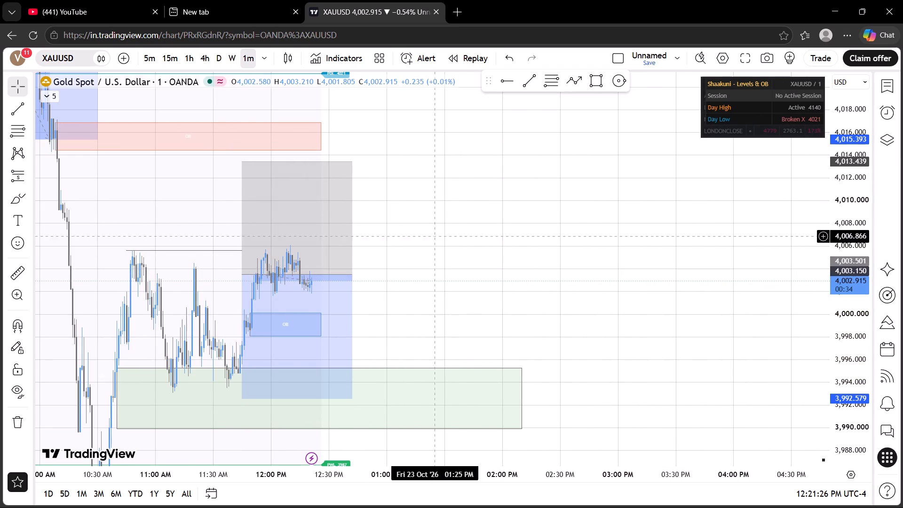
drag(439, 239, 683, 215)
scroll(598, 199, up, 5)
drag(560, 234, 710, 239)
drag(851, 309, 861, 246)
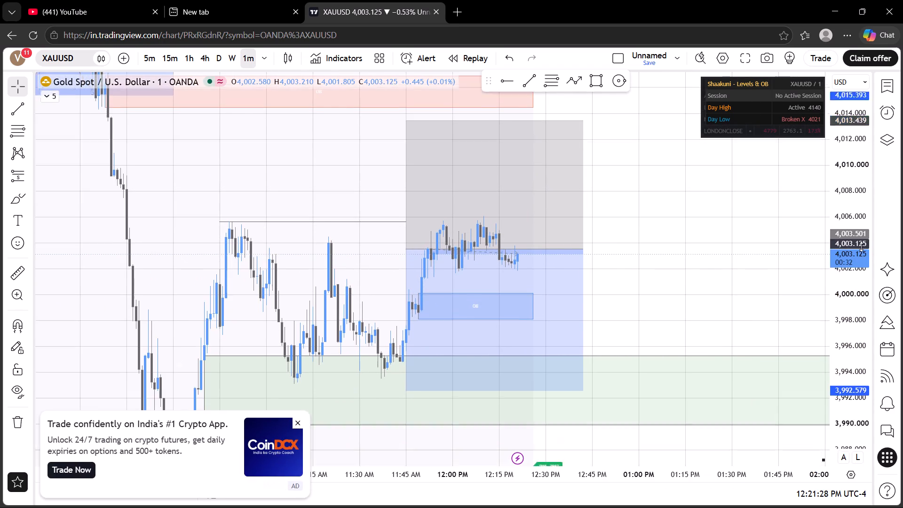
drag(861, 246, 832, 194)
drag(739, 226, 734, 226)
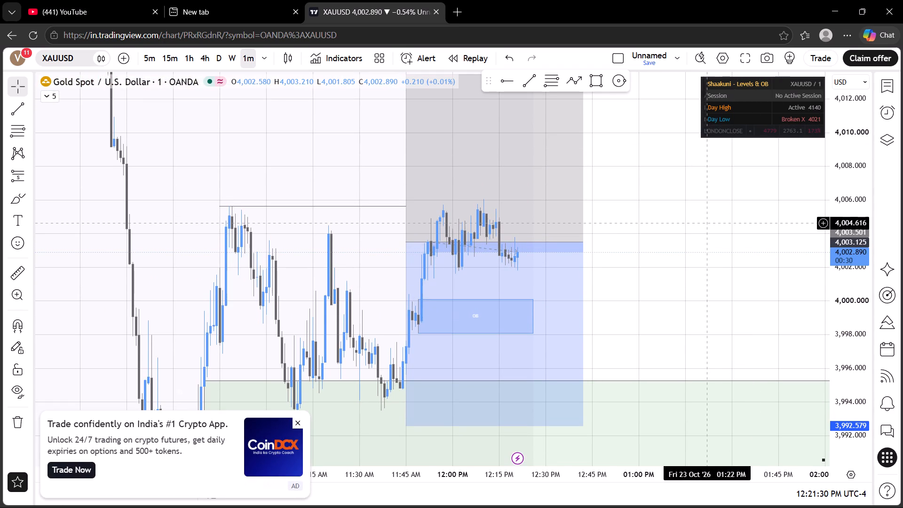
drag(626, 210, 594, 220)
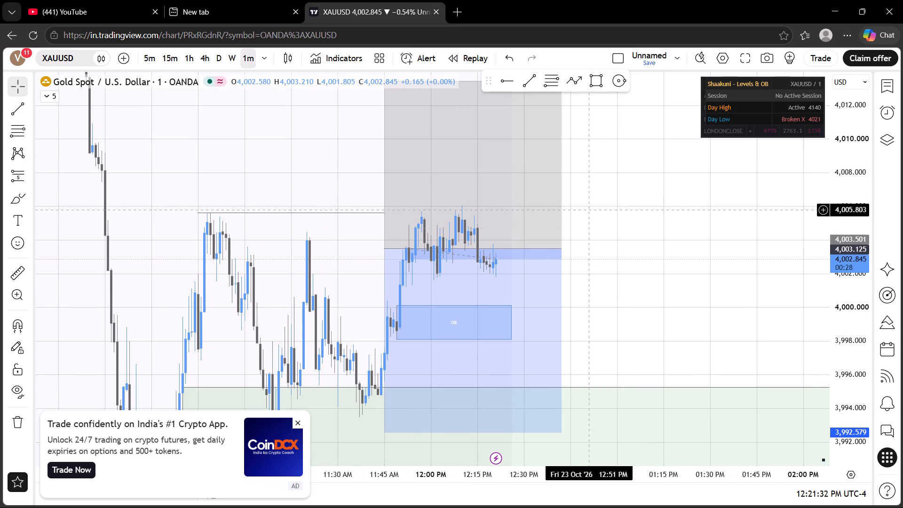
drag(680, 247, 678, 259)
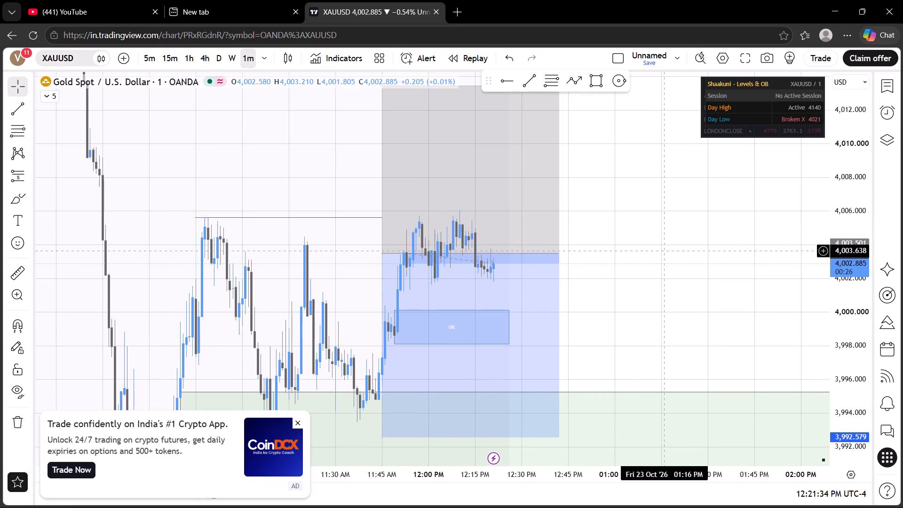
drag(644, 272, 694, 285)
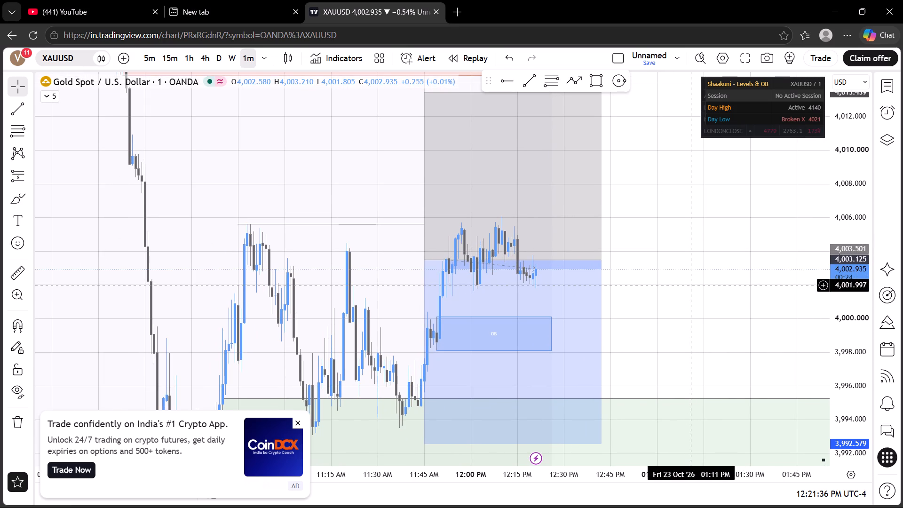
drag(688, 285, 671, 287)
drag(655, 278, 664, 294)
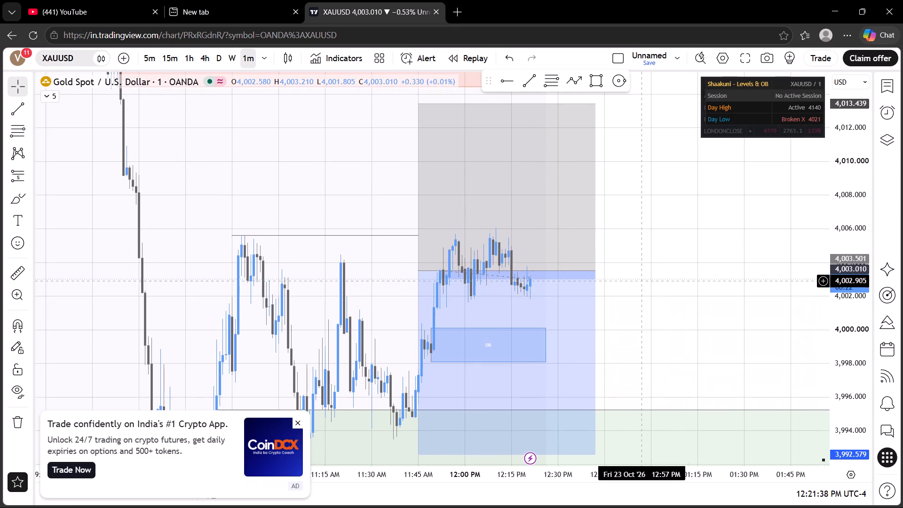
drag(661, 271, 692, 290)
drag(843, 147, 834, 214)
drag(758, 219, 747, 244)
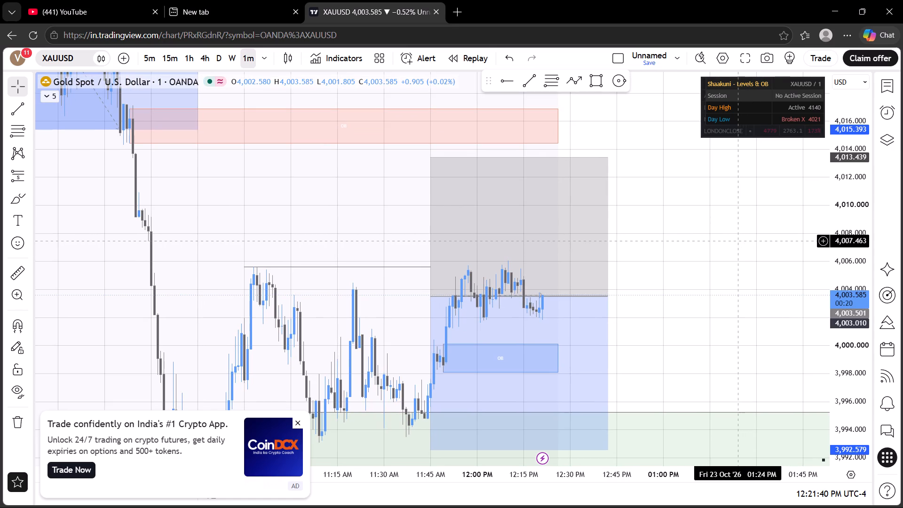
drag(716, 364, 711, 317)
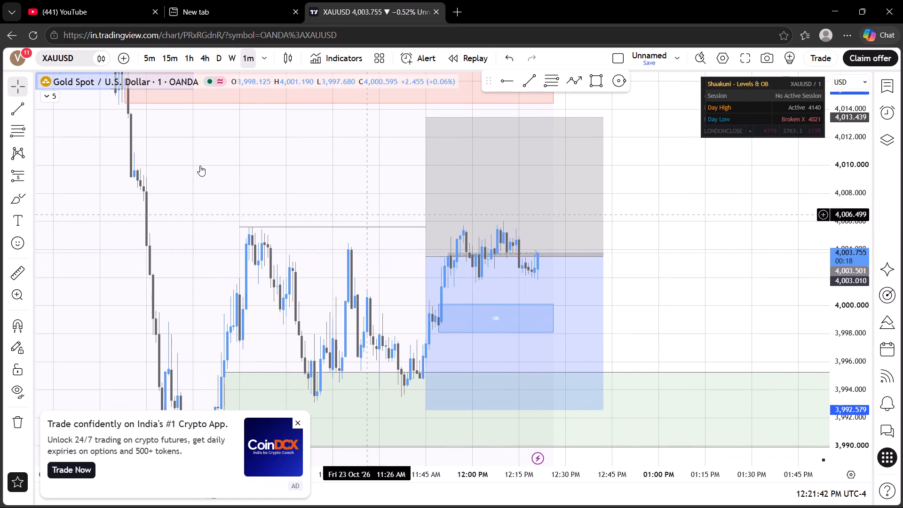
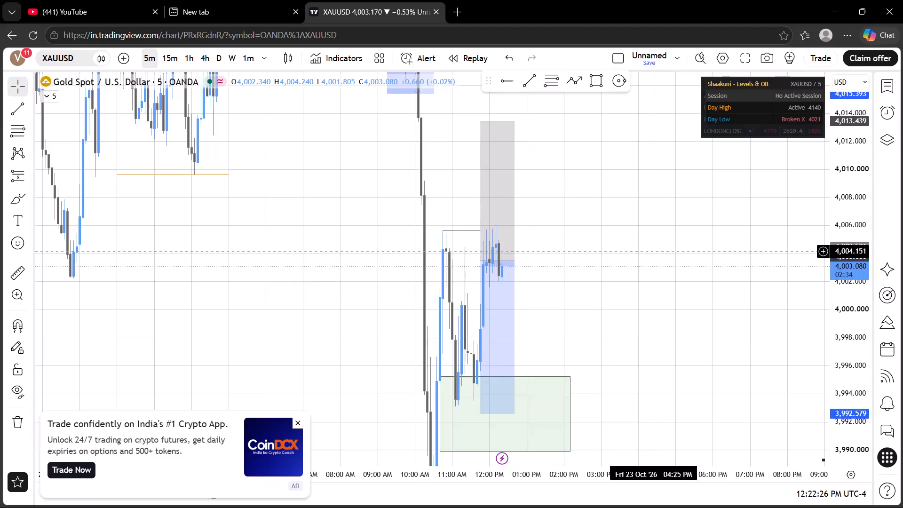
Dismiss the advert and extend the short position in time so it ends at about 1:20 PM.
click(646, 248)
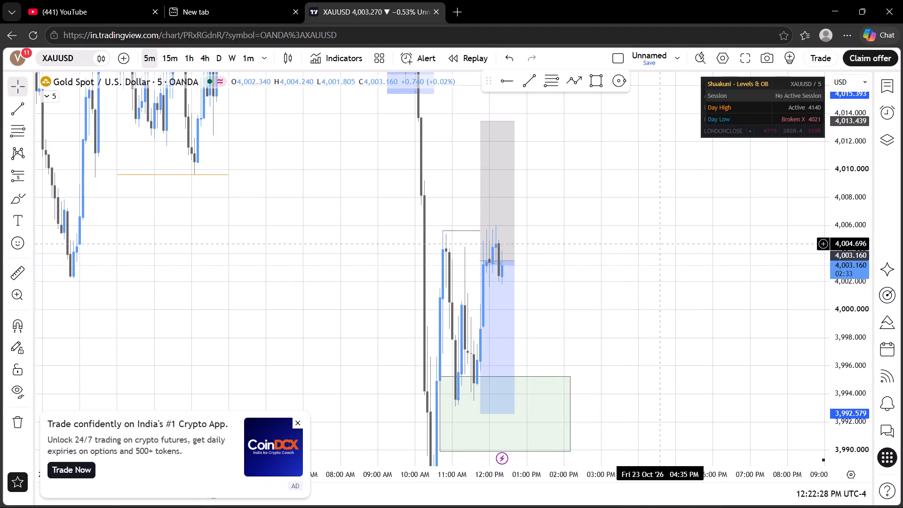
click(299, 422)
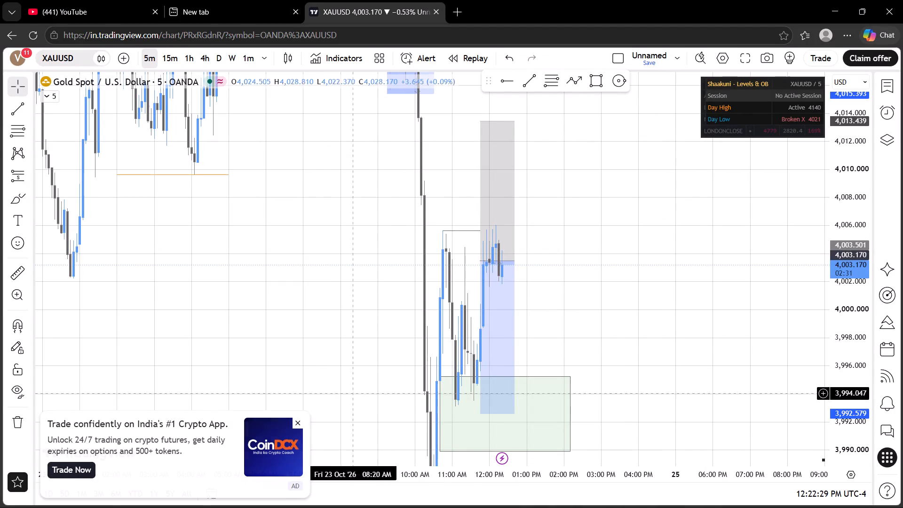
drag(513, 261, 538, 256)
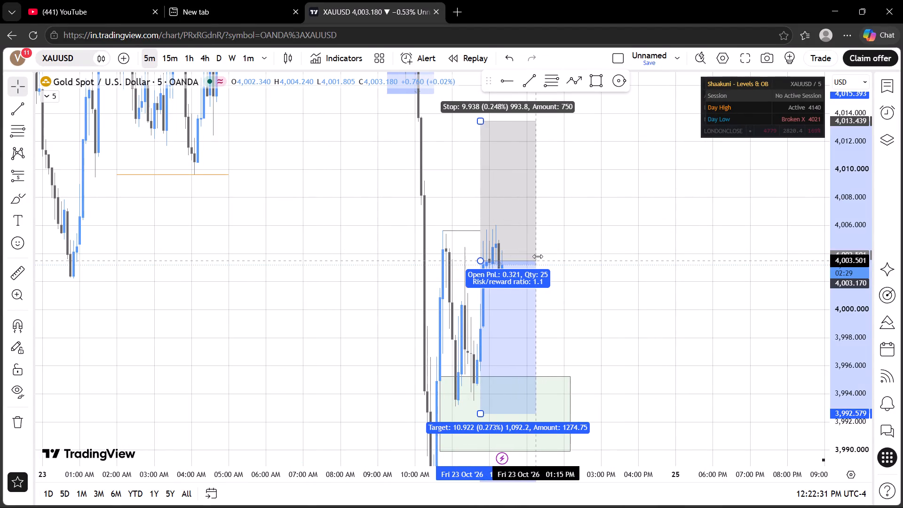
drag(538, 256, 539, 256)
click(613, 258)
Examine the 5-minute price action from the London and New York session levels down to the short position and green demand zone.
drag(616, 261, 605, 256)
drag(666, 290, 659, 283)
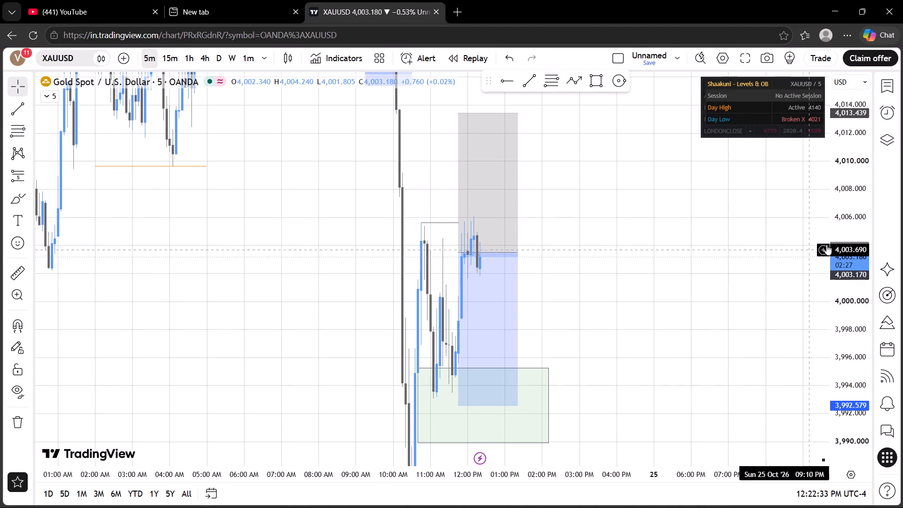
drag(864, 162, 807, 294)
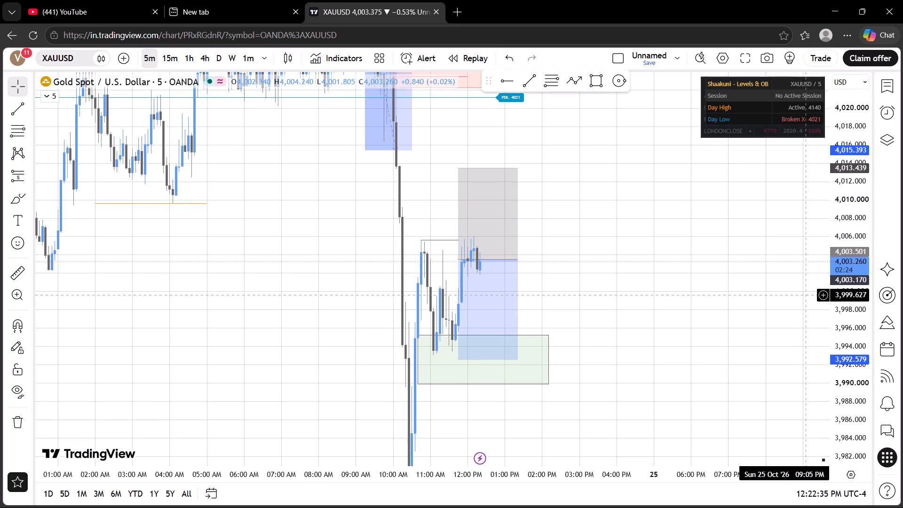
drag(807, 294, 804, 294)
drag(658, 234, 625, 291)
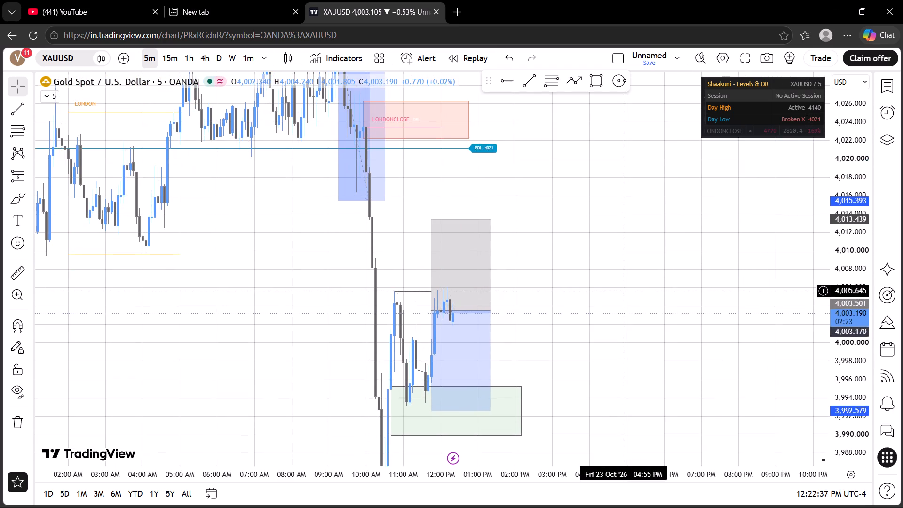
drag(625, 291, 593, 370)
drag(614, 281, 620, 327)
drag(617, 302, 647, 311)
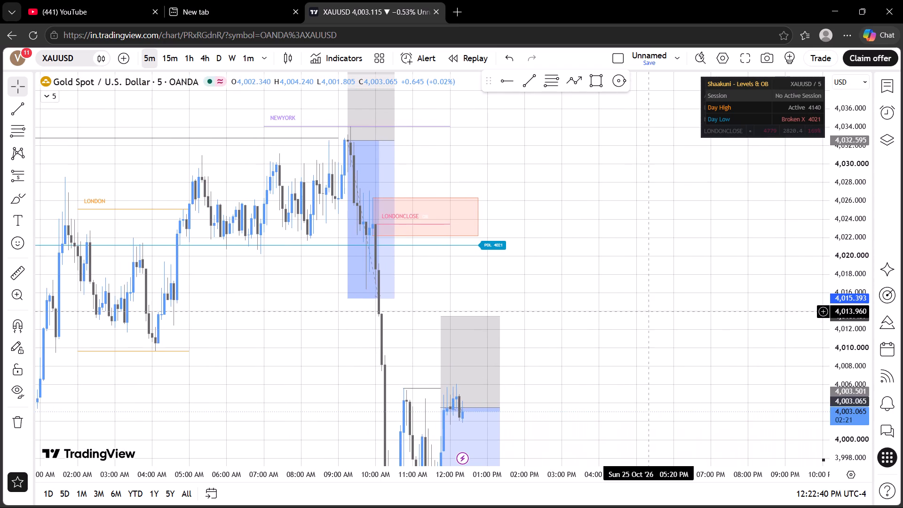
drag(646, 301, 662, 232)
drag(654, 212, 653, 213)
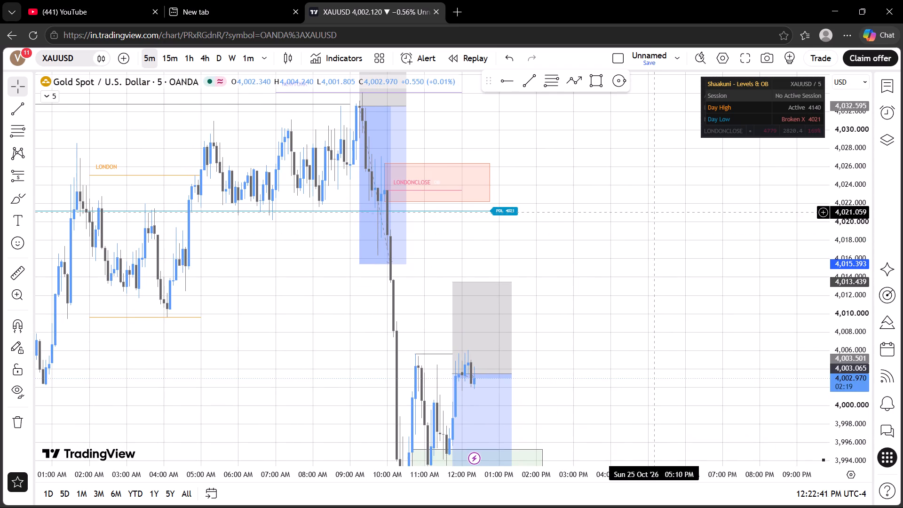
drag(653, 213, 642, 125)
drag(666, 190, 651, 198)
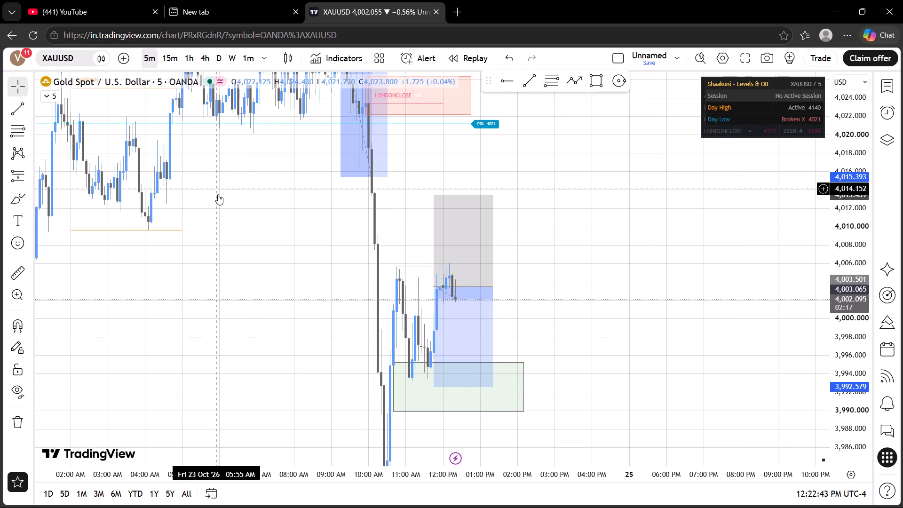
drag(218, 194, 210, 194)
Switch the XAUUSD chart to the 1-minute timeframe.
click(250, 62)
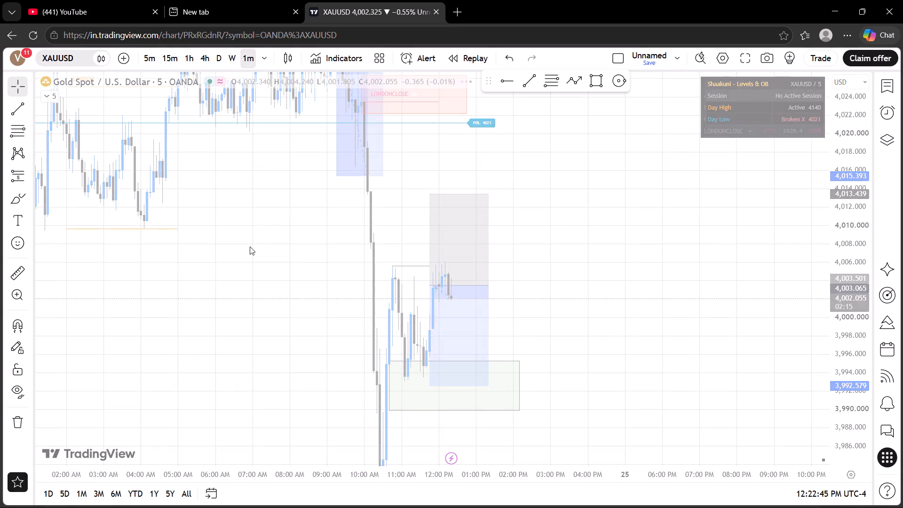
Examine the 1-minute candles around the short position's entry, the blue order block and the green demand zone.
scroll(250, 246, down, 2)
drag(843, 353, 816, 238)
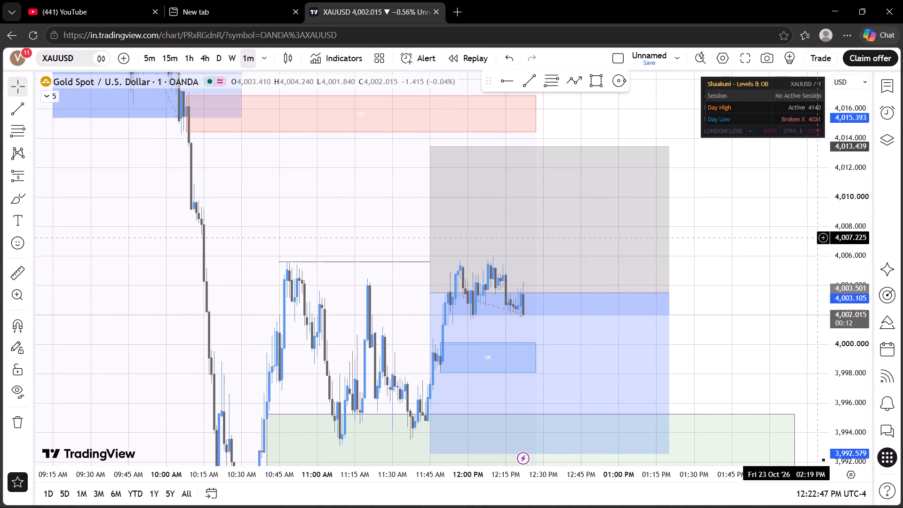
drag(723, 317, 729, 284)
scroll(705, 300, up, 1)
drag(782, 340, 748, 319)
scroll(749, 326, up, 1)
drag(854, 387, 837, 320)
drag(783, 346, 771, 324)
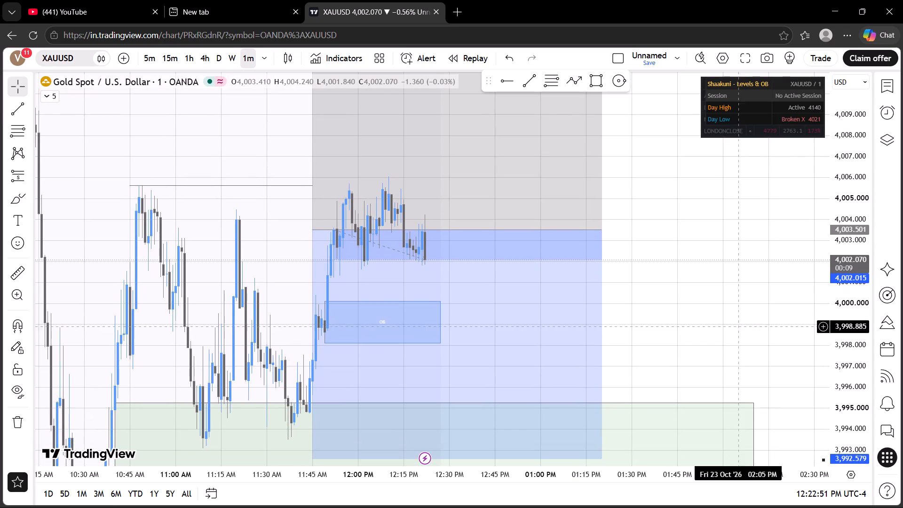
scroll(704, 313, down, 1)
drag(733, 335, 732, 335)
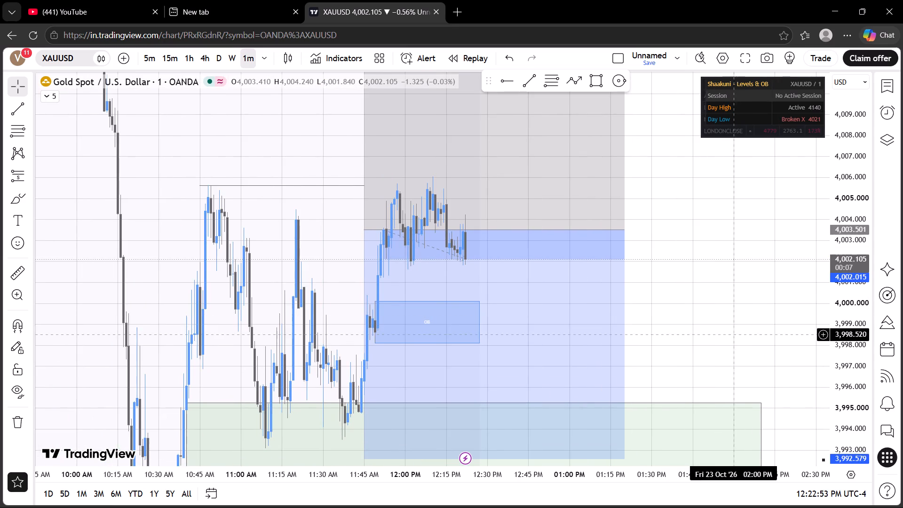
drag(732, 335, 698, 325)
drag(688, 413, 675, 385)
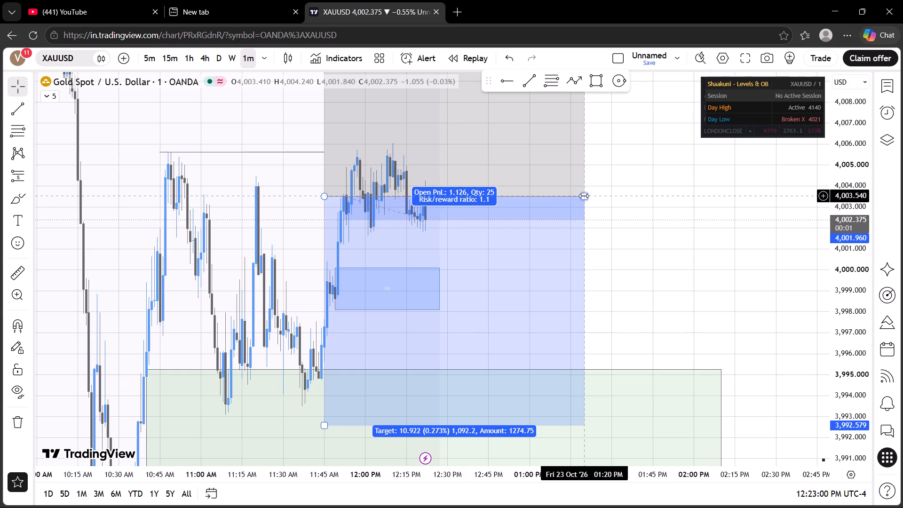
Shorten the short position in time so it ends at about 1:15 PM.
drag(584, 196, 575, 193)
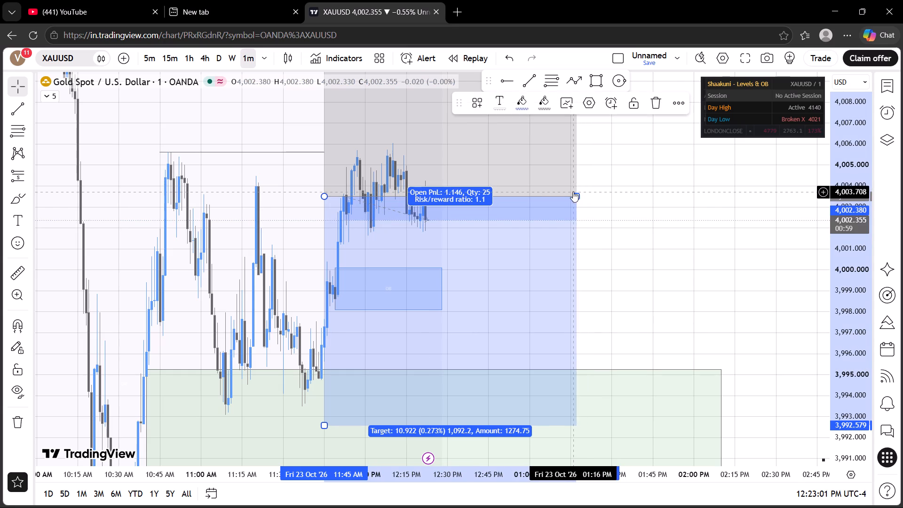
drag(580, 195, 576, 194)
drag(575, 194, 570, 192)
click(632, 196)
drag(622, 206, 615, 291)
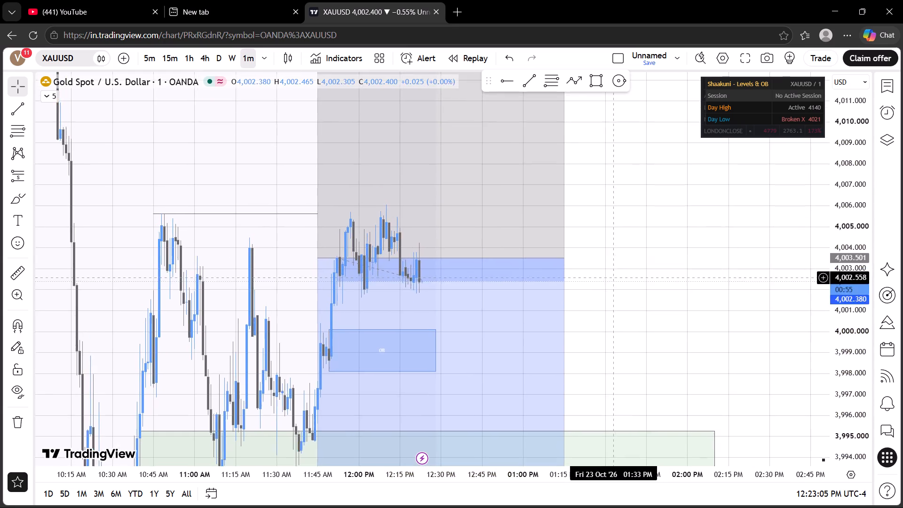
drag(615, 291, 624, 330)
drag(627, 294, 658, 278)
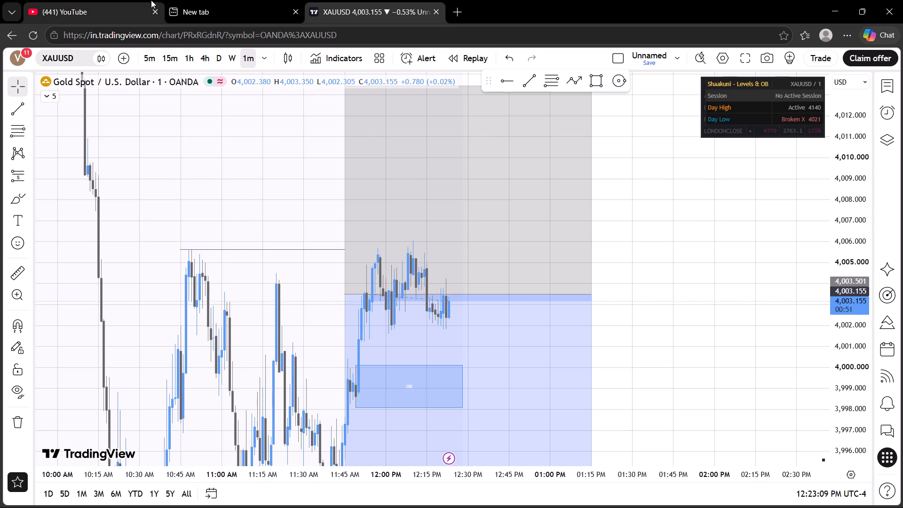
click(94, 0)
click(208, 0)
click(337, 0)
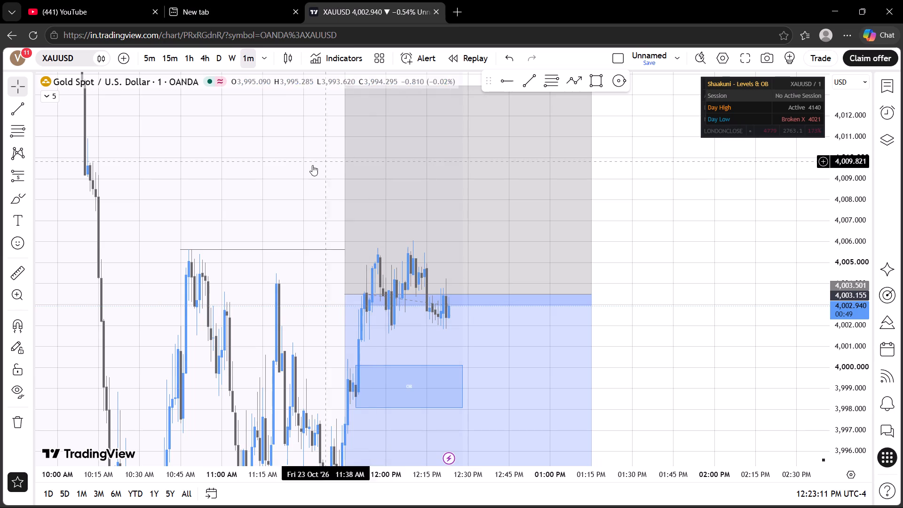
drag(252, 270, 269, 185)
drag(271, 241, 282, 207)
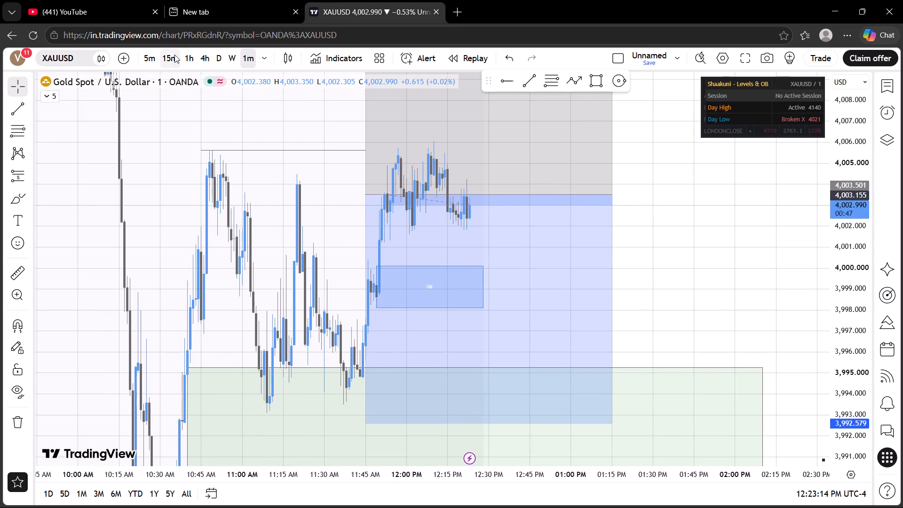
Switch the XAUUSD chart to the 1-hour timeframe and auto-fit its price scale to the visible candles.
click(182, 63)
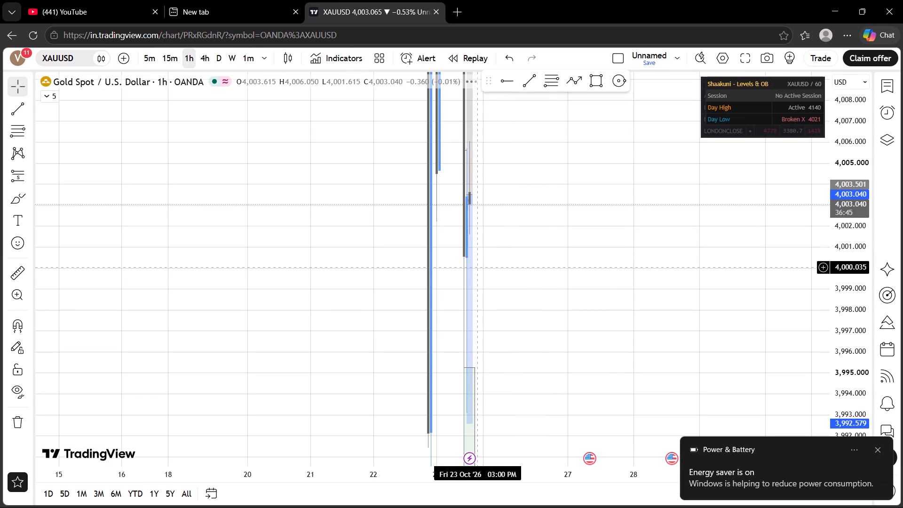
click(874, 450)
triple_click(843, 270)
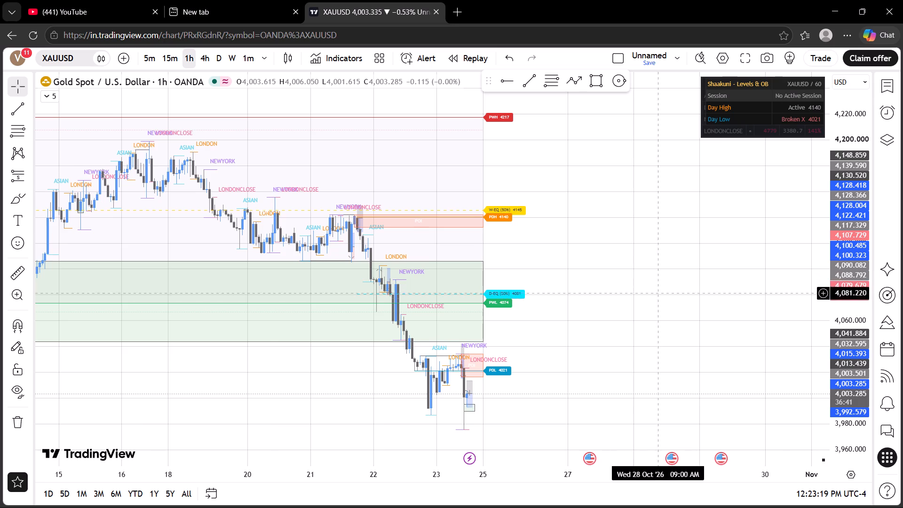
drag(628, 298, 666, 278)
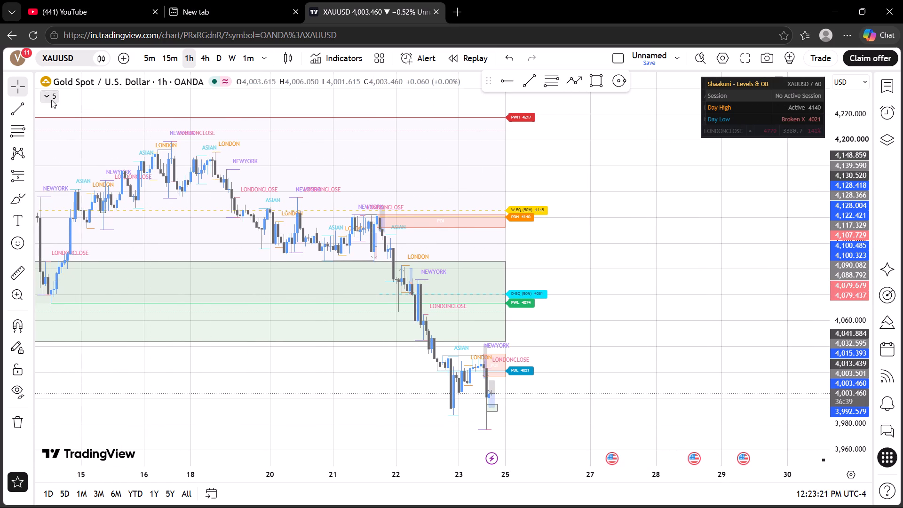
Hide the trading sessions indicator that labels the Asian, London, New York and London Close sessions.
click(51, 99)
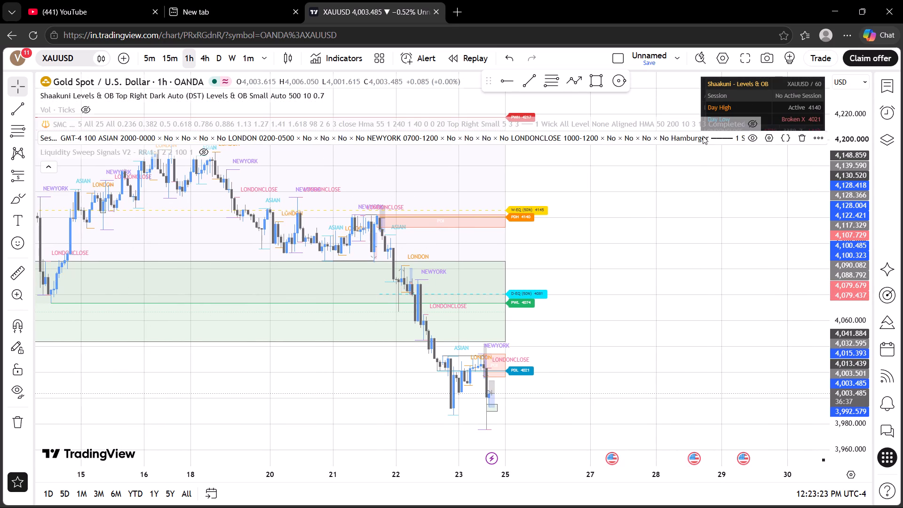
click(746, 135)
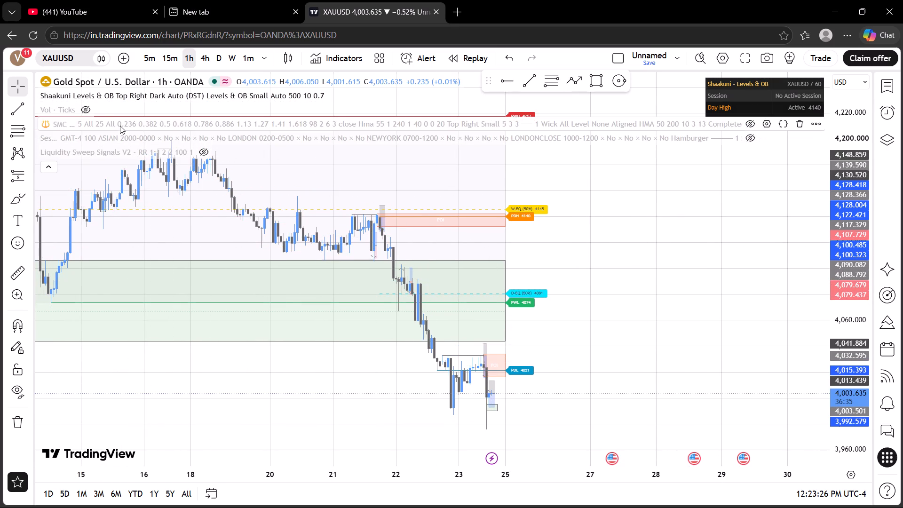
click(87, 108)
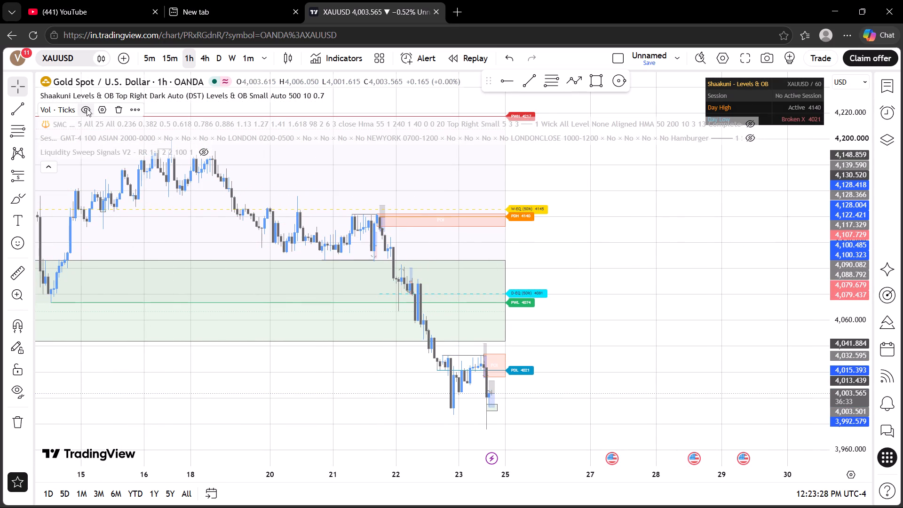
click(87, 108)
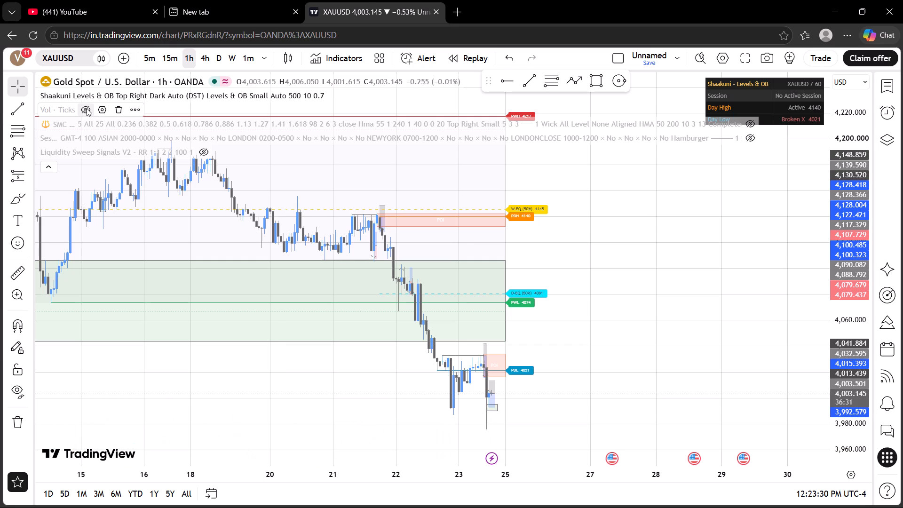
click(53, 168)
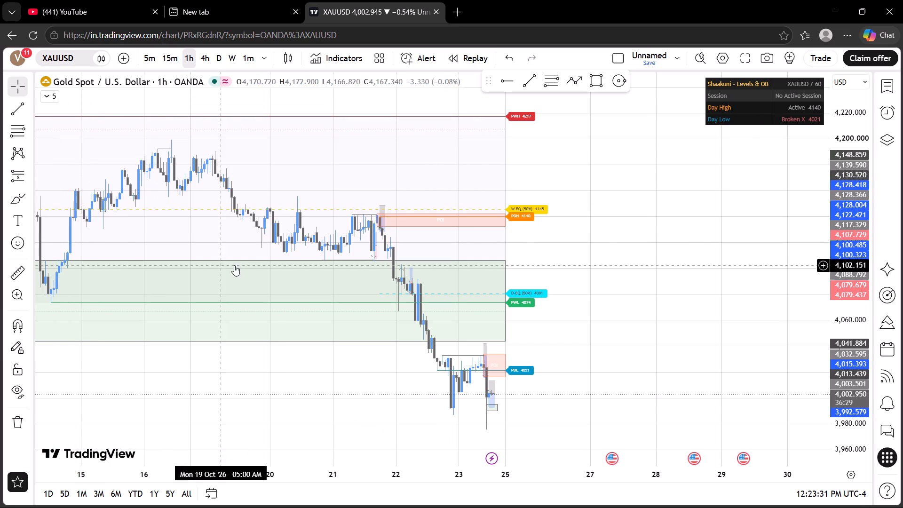
Hide the Shaakuni Levels & OB indicator on the 1-hour chart.
click(48, 97)
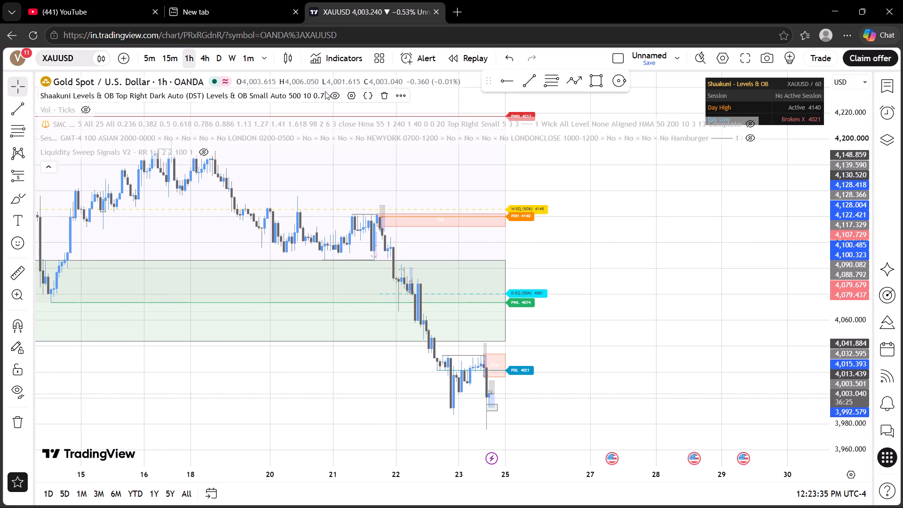
click(331, 93)
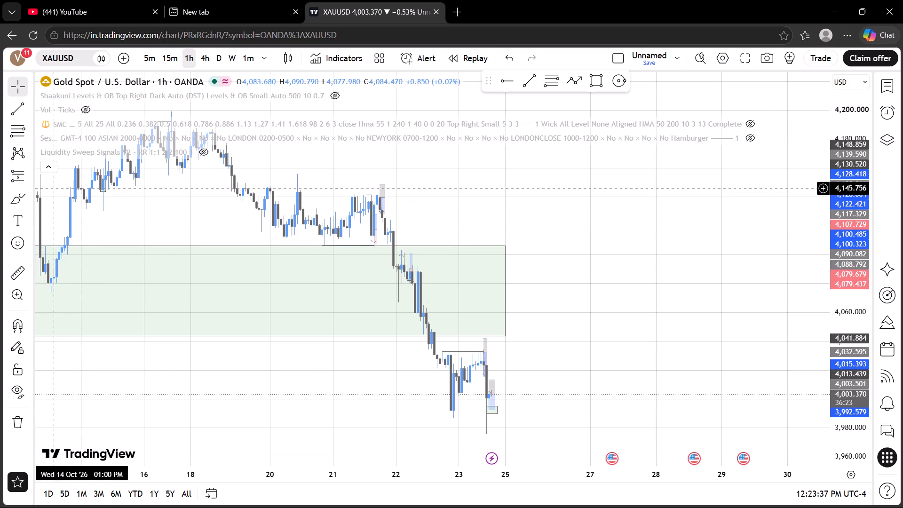
click(55, 167)
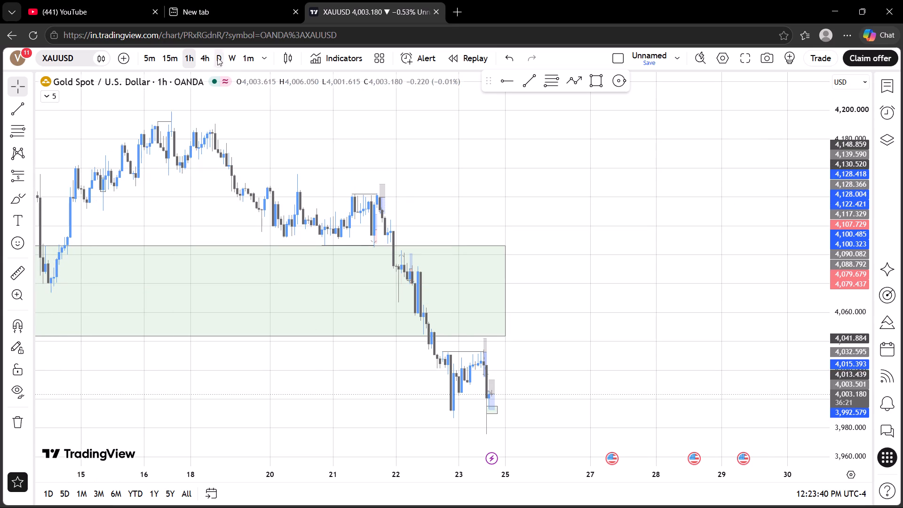
Switch the XAUUSD chart to the weekly timeframe after a brief look at the 4-hour one.
click(200, 59)
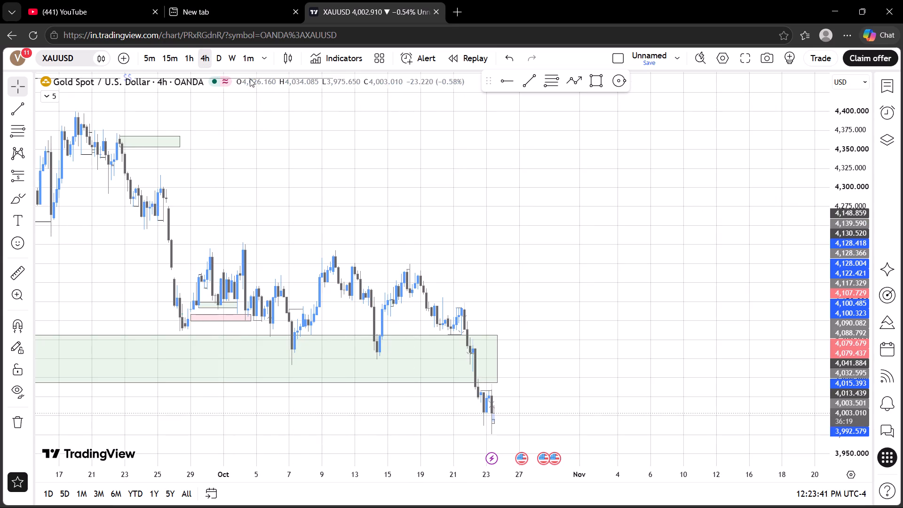
click(232, 62)
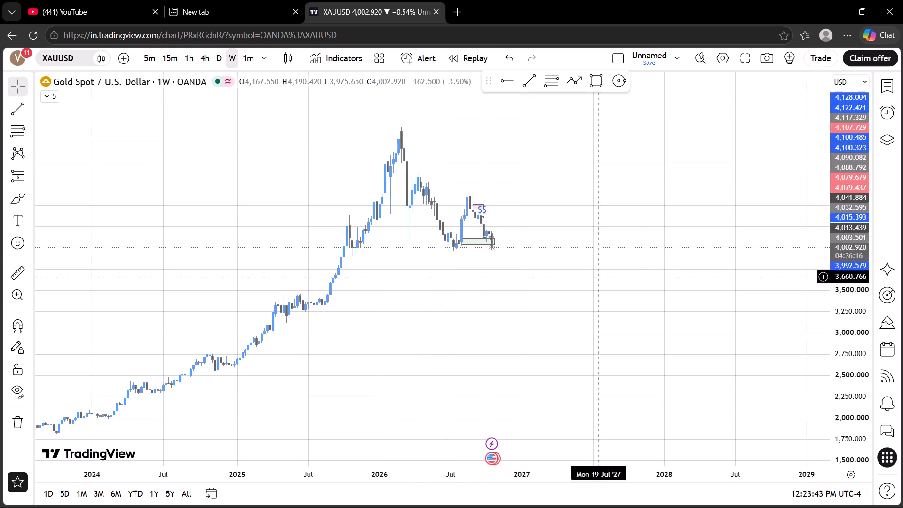
Examine the weekly candles around the green demand zone, the pink zone and the $$ liquidity mark up close.
drag(849, 370, 814, 199)
scroll(514, 219, up, 3)
drag(427, 299, 453, 316)
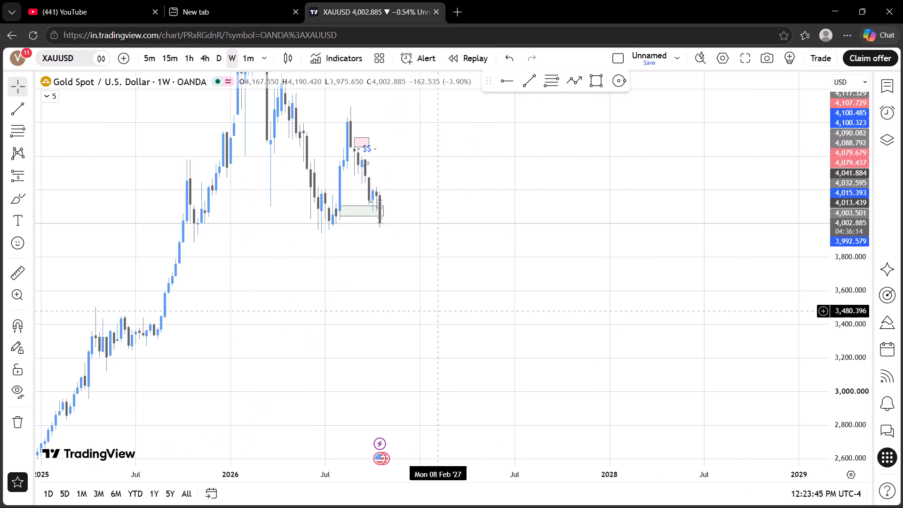
drag(453, 316, 509, 322)
drag(845, 373, 828, 223)
scroll(541, 244, up, 2)
drag(454, 303, 452, 365)
drag(417, 348, 504, 385)
drag(437, 370, 467, 366)
drag(415, 357, 415, 375)
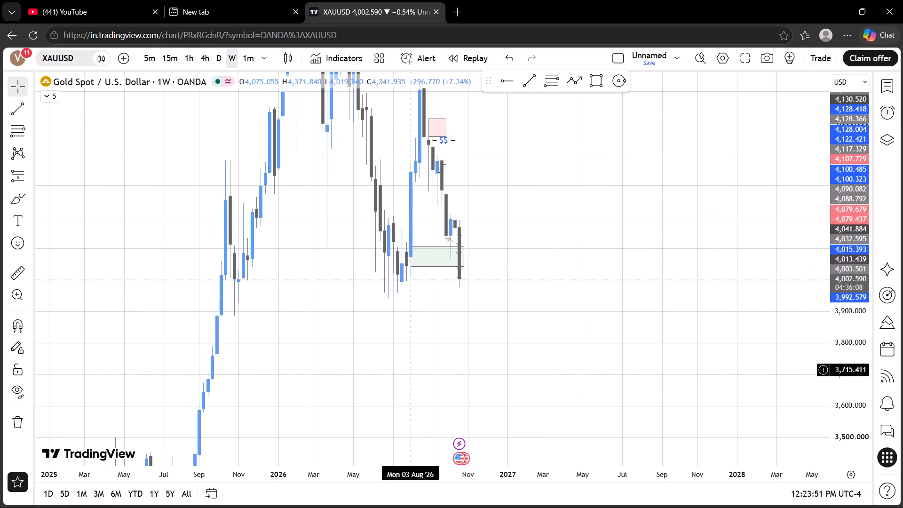
scroll(402, 354, up, 1)
drag(542, 259, 527, 320)
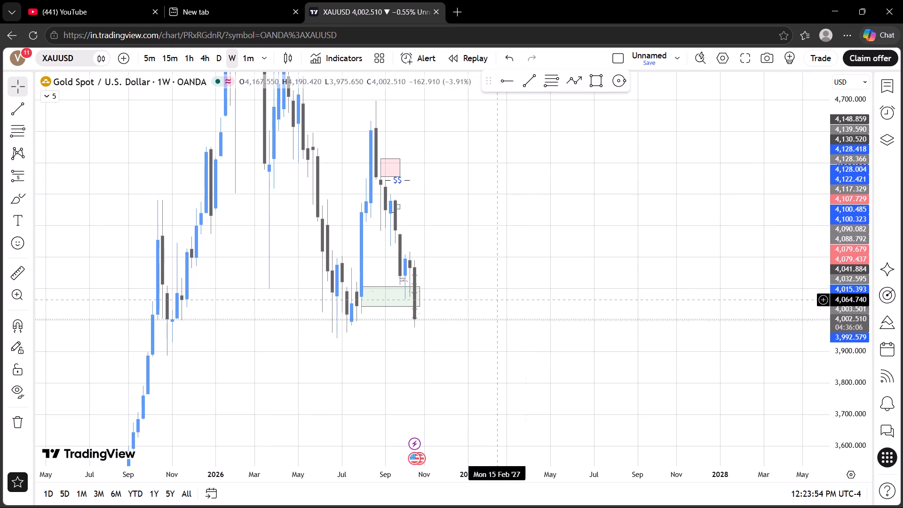
Measure the price drop from the late-August 2026 high to the latest low on the weekly chart.
drag(487, 285, 481, 339)
drag(418, 217, 430, 234)
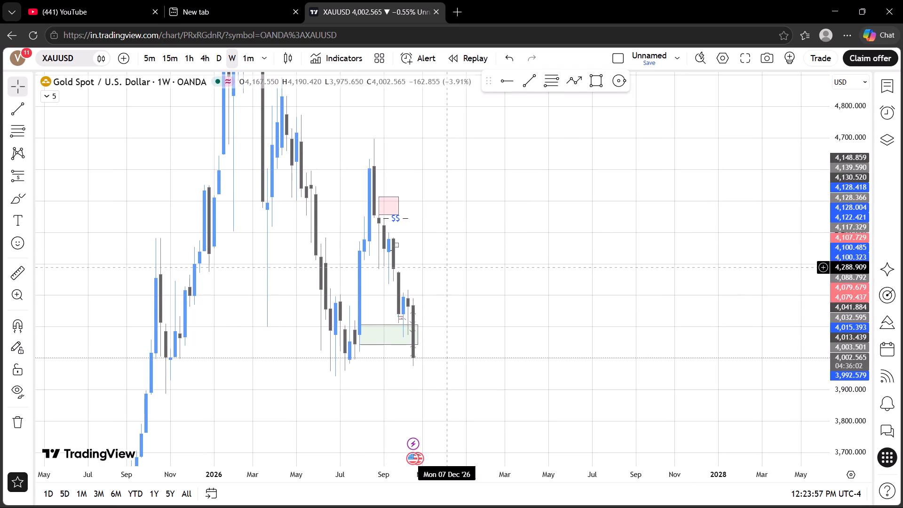
drag(449, 275, 457, 294)
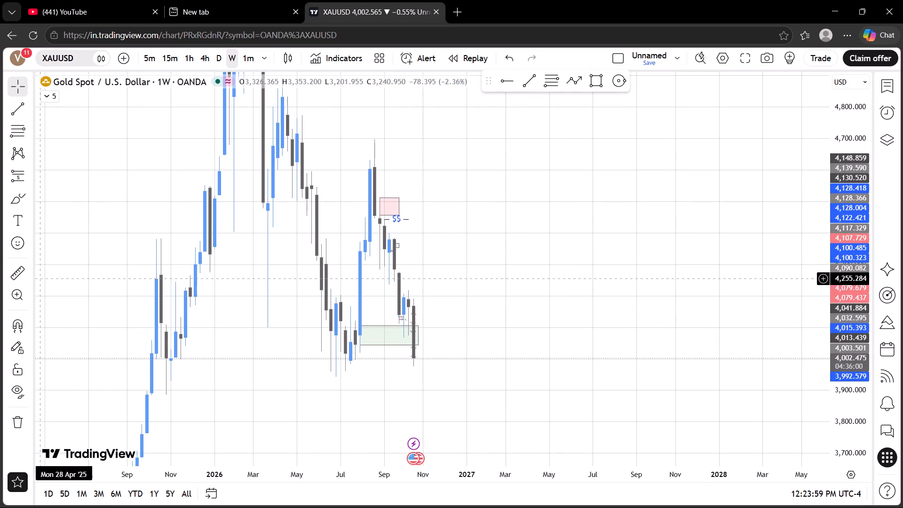
click(28, 272)
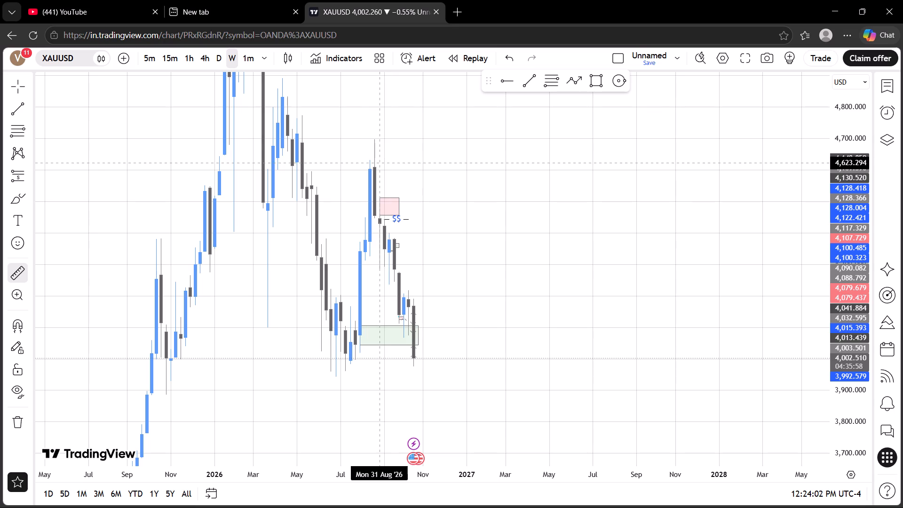
click(375, 166)
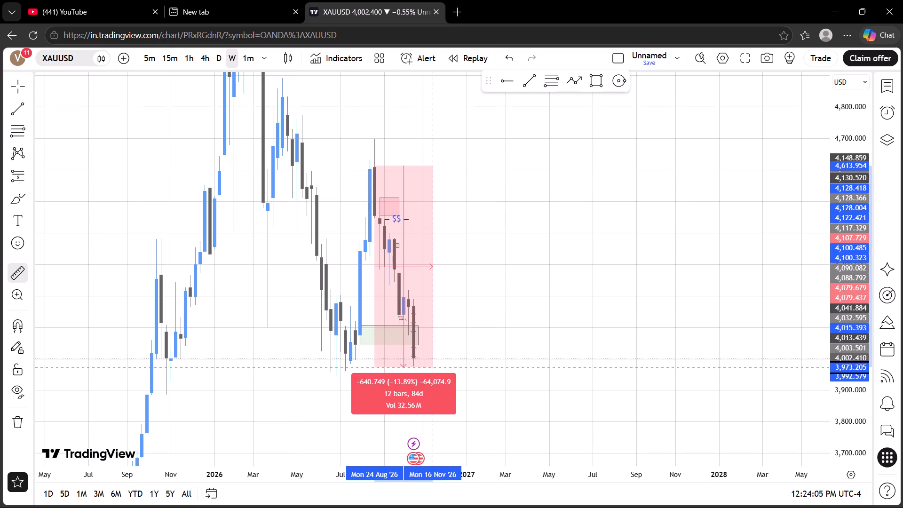
click(443, 369)
click(482, 304)
Measure the larger weekly decline from the late-February 2026 peak down to the level of the mid-2026 lows.
drag(492, 273, 495, 311)
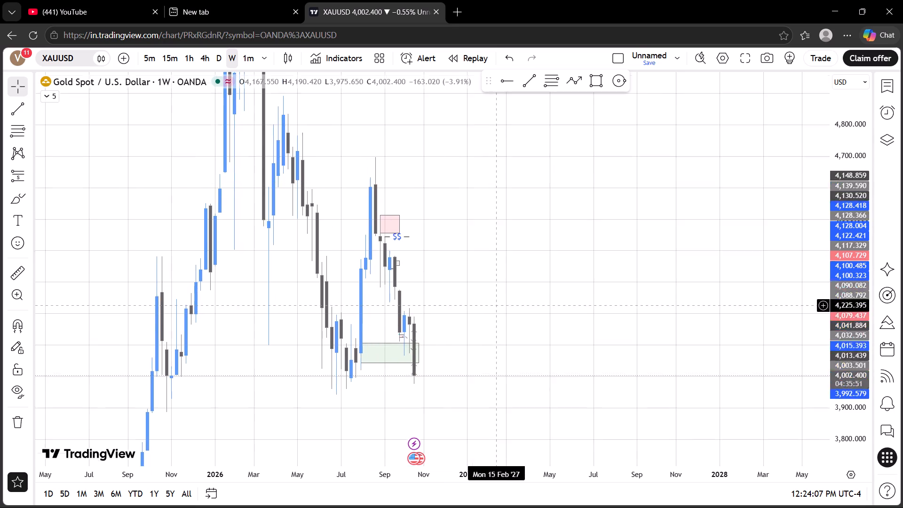
drag(495, 311, 496, 330)
drag(827, 110, 814, 215)
drag(833, 139, 819, 258)
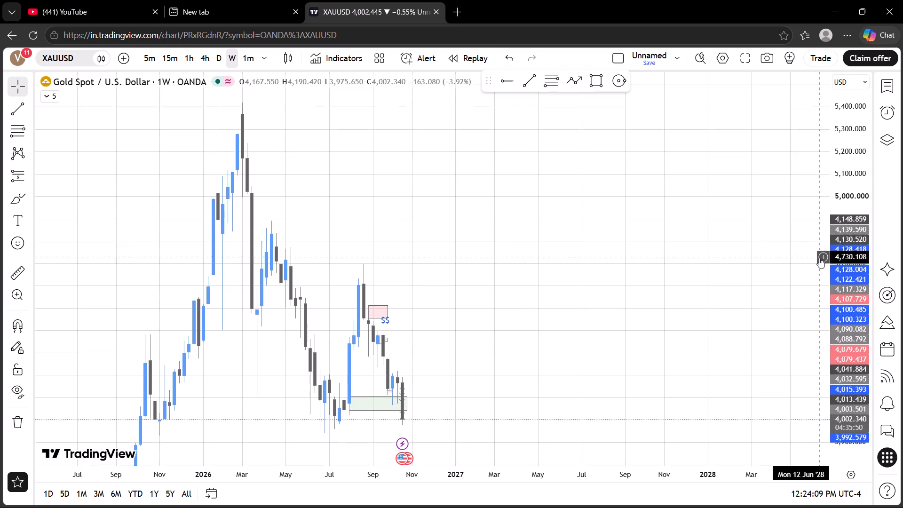
drag(819, 258, 796, 310)
drag(642, 302, 656, 274)
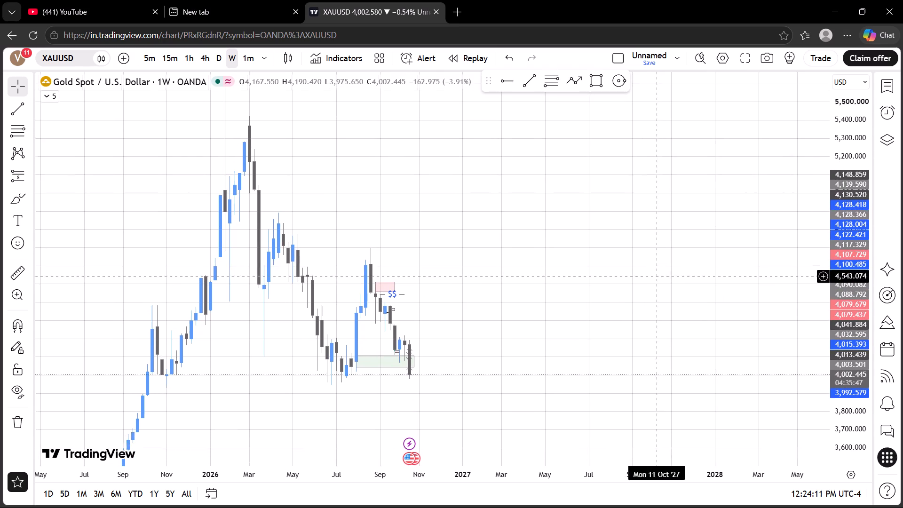
drag(656, 274, 656, 271)
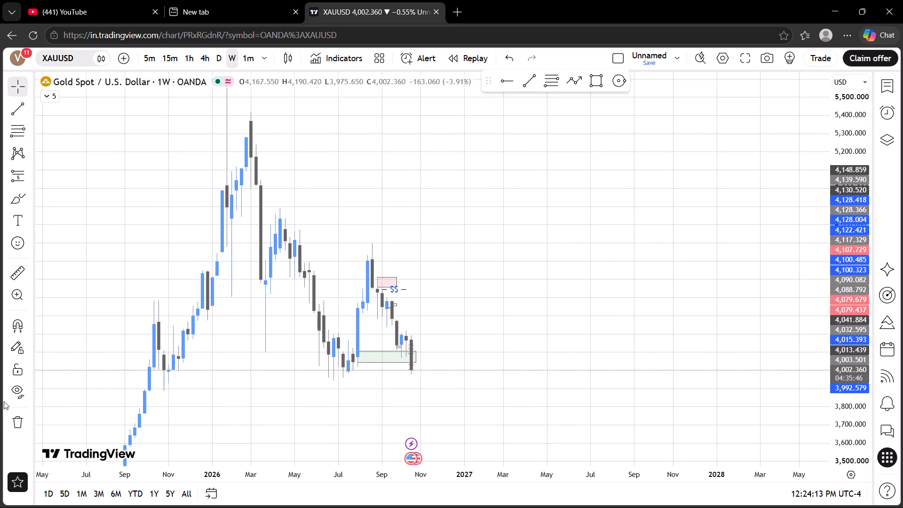
click(14, 275)
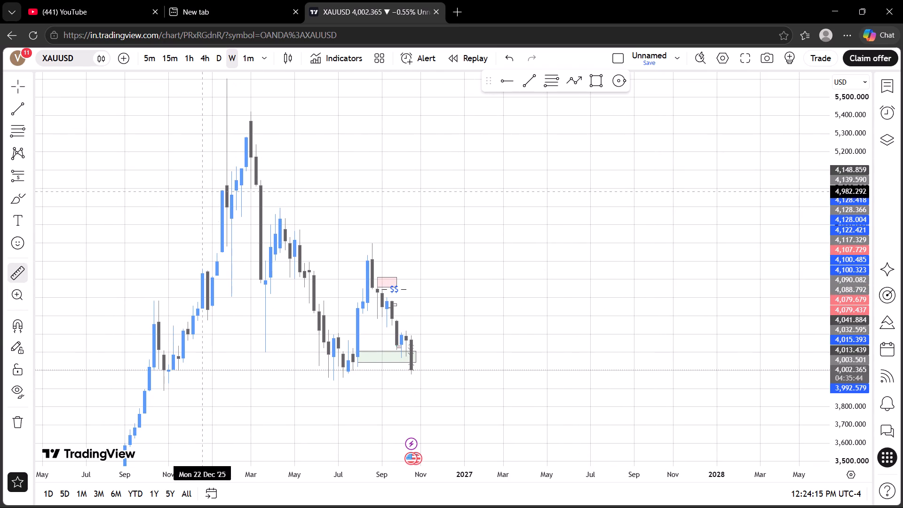
click(248, 112)
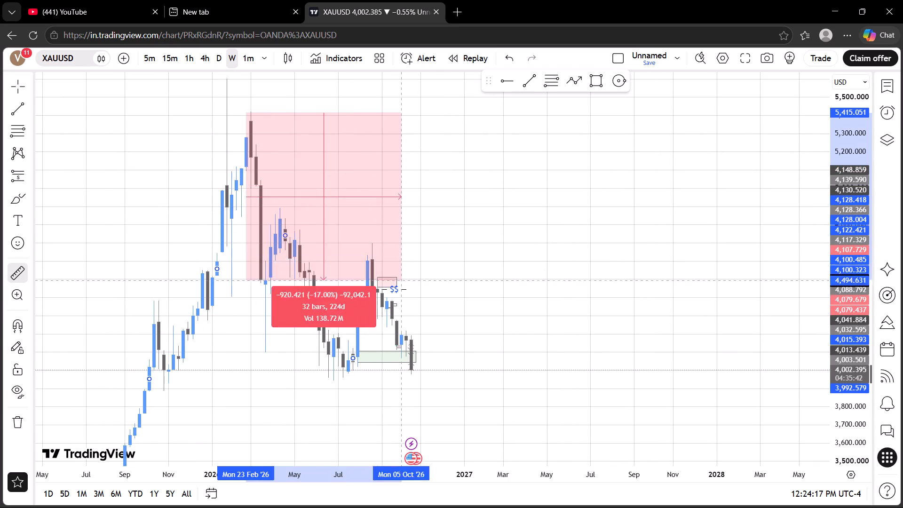
click(461, 379)
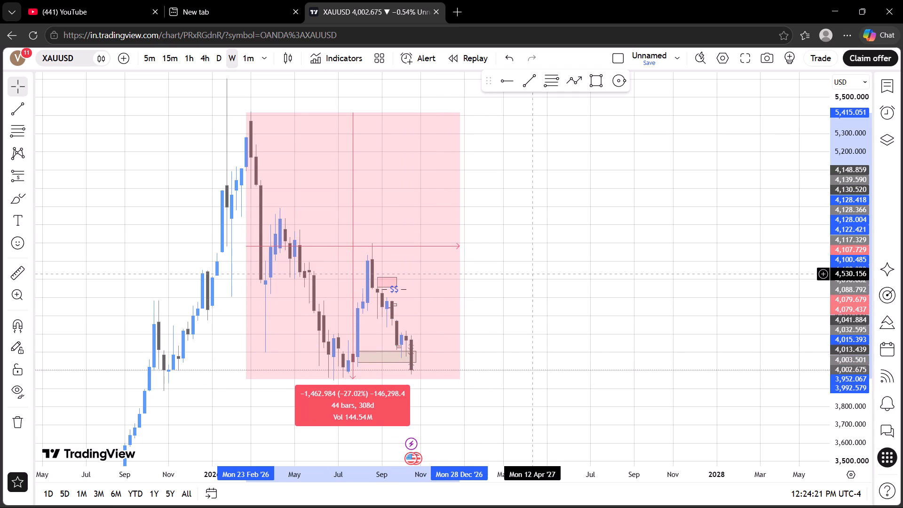
click(533, 273)
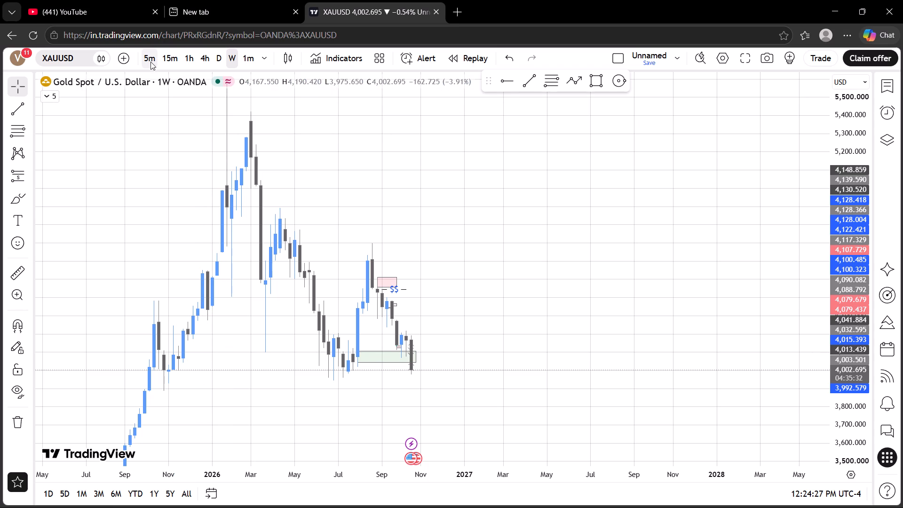
Switch to the 4-hour timeframe and examine price between the pink zone, the $$ liquidity line and the green demand zone.
click(202, 59)
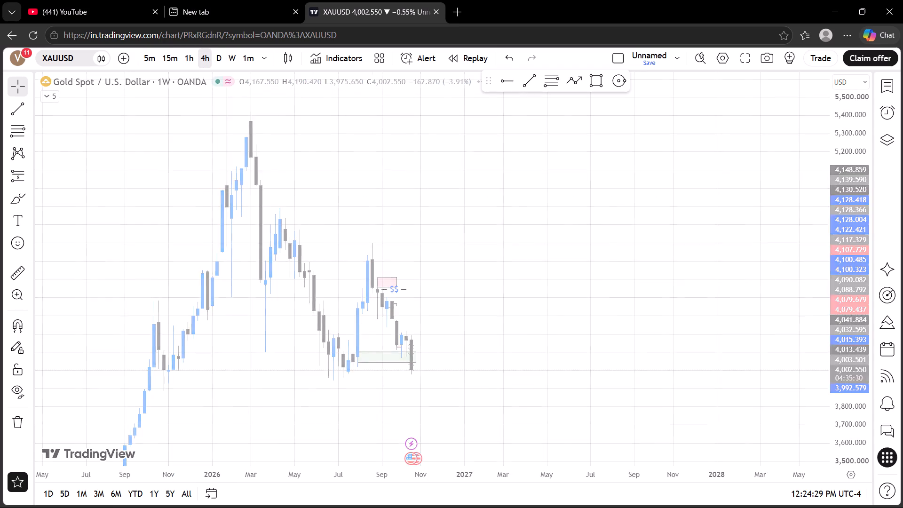
scroll(299, 182, down, 8)
scroll(453, 178, down, 6)
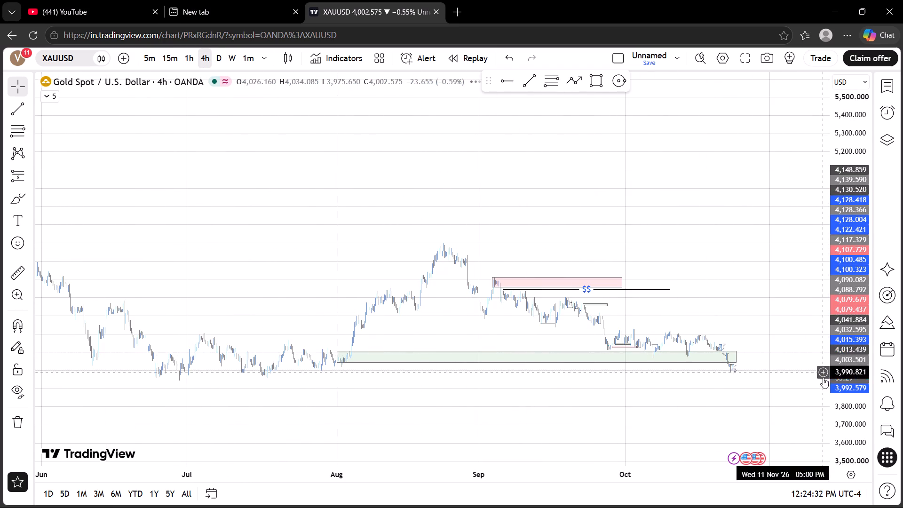
drag(837, 401, 787, 158)
scroll(743, 170, up, 4)
drag(699, 274, 698, 271)
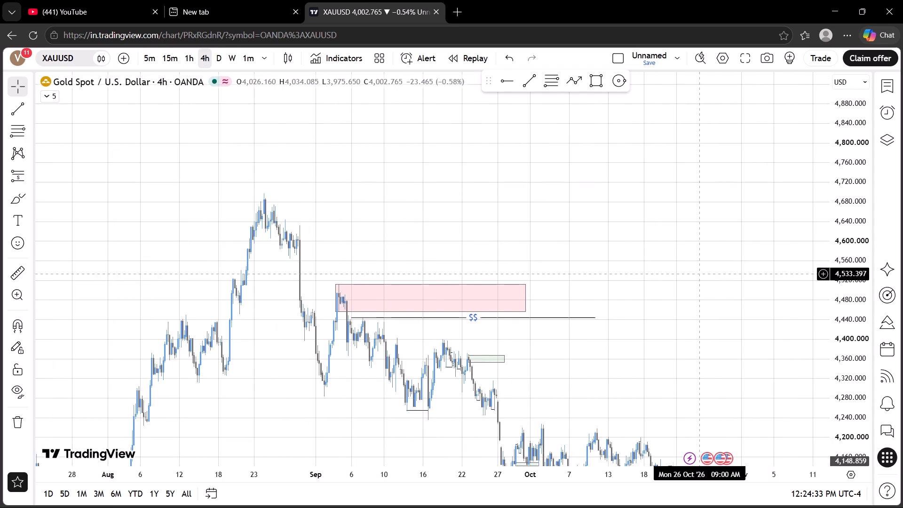
drag(698, 271, 671, 202)
drag(632, 245, 623, 227)
drag(613, 293, 606, 286)
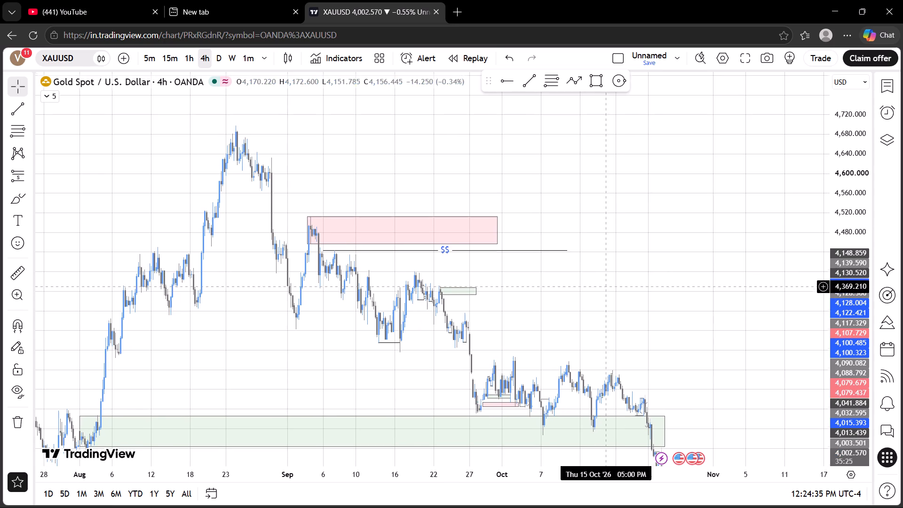
drag(606, 286, 605, 269)
Switch to the daily timeframe and examine price around the green demand zone and the June–July lows beneath it.
click(218, 56)
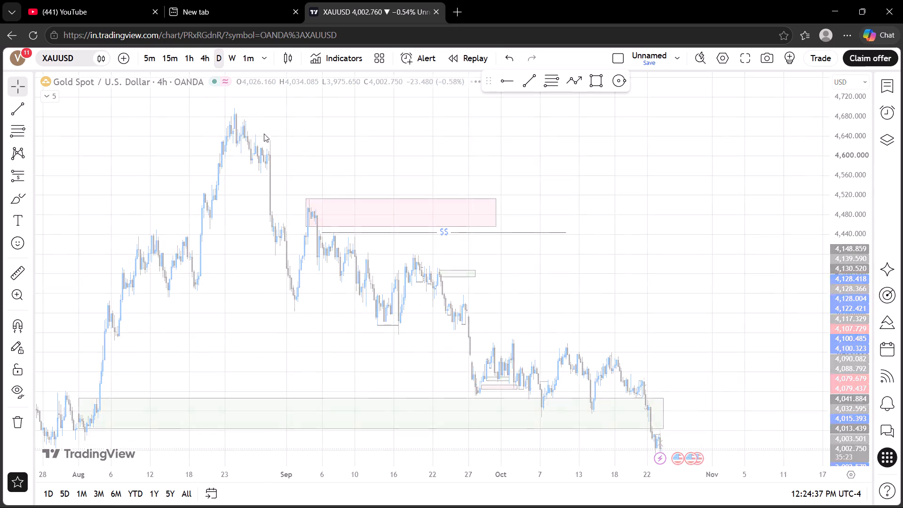
scroll(265, 155, up, 7)
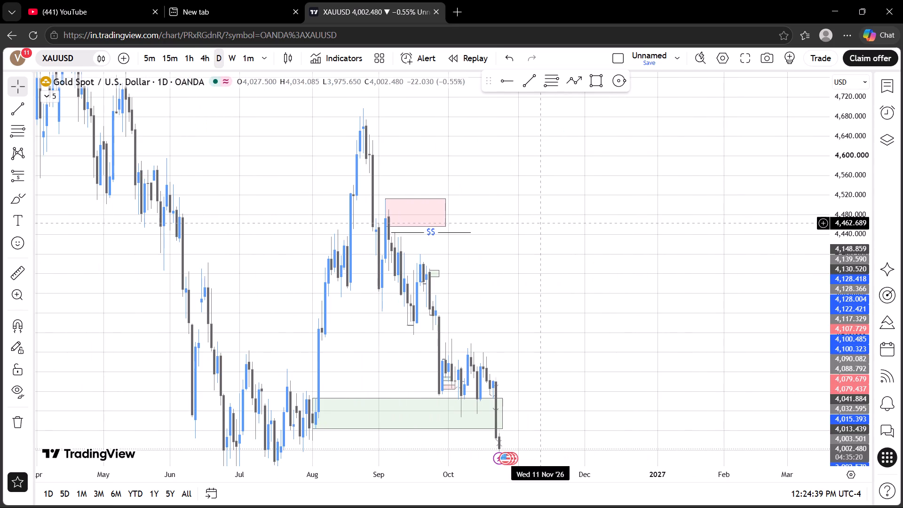
drag(849, 131, 861, 265)
drag(738, 325, 748, 288)
drag(824, 381, 852, 295)
drag(837, 375, 815, 117)
drag(690, 330, 739, 236)
drag(656, 325, 657, 283)
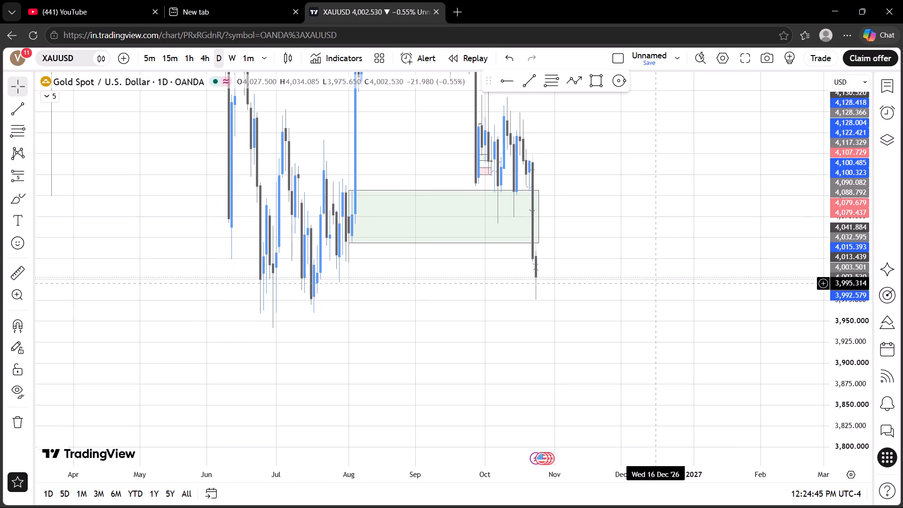
drag(620, 299, 623, 314)
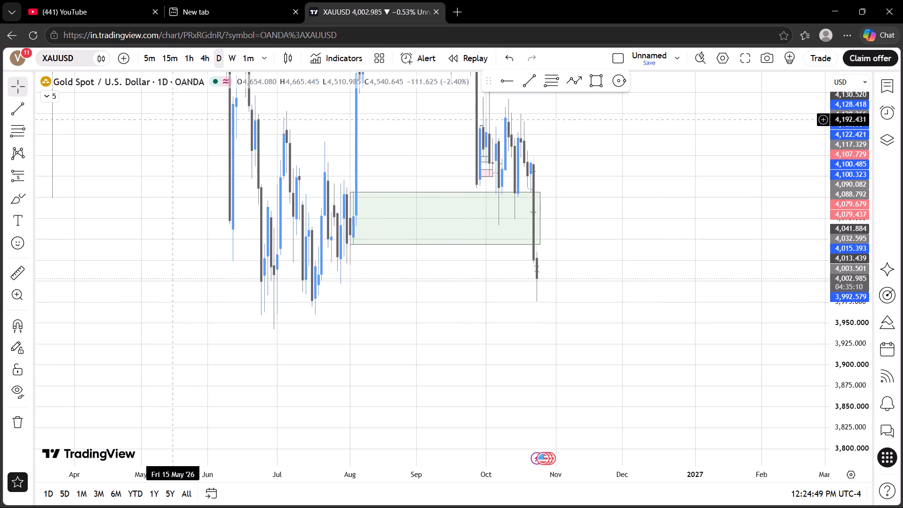
Compare the price action at and below the green demand zone on the 1-hour and 4-hour timeframes.
click(189, 65)
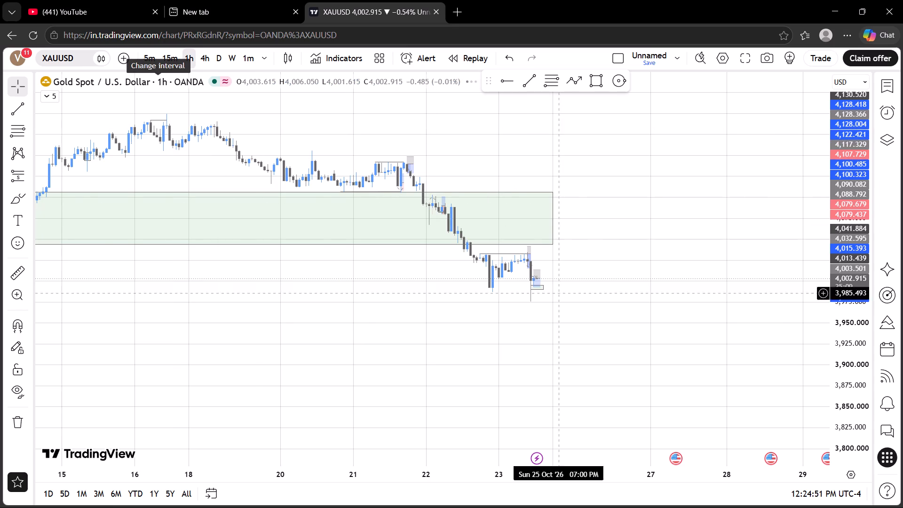
drag(536, 322, 626, 299)
scroll(594, 166, down, 6)
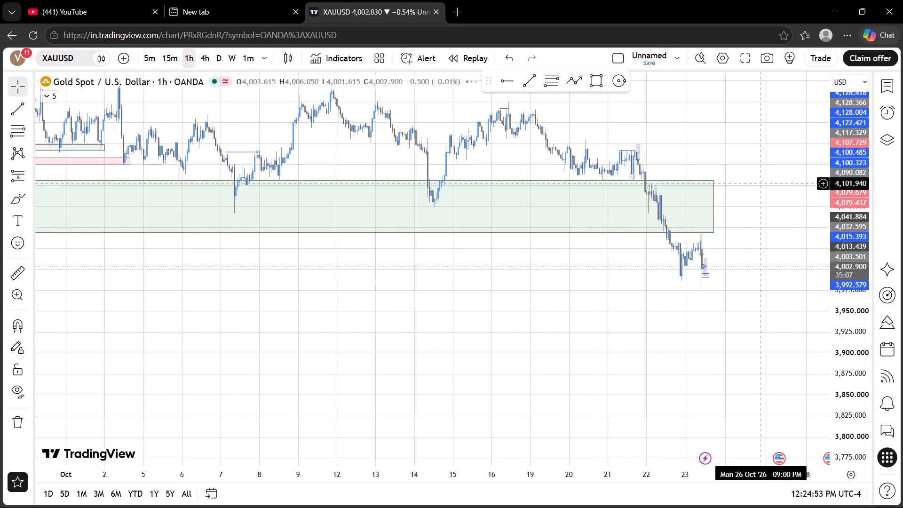
drag(859, 353, 830, 193)
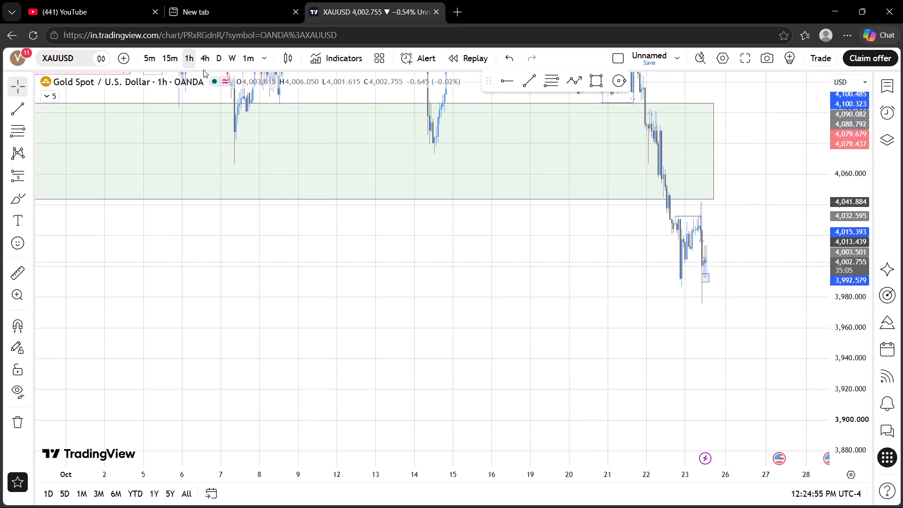
click(206, 65)
scroll(378, 159, down, 4)
drag(493, 253, 489, 317)
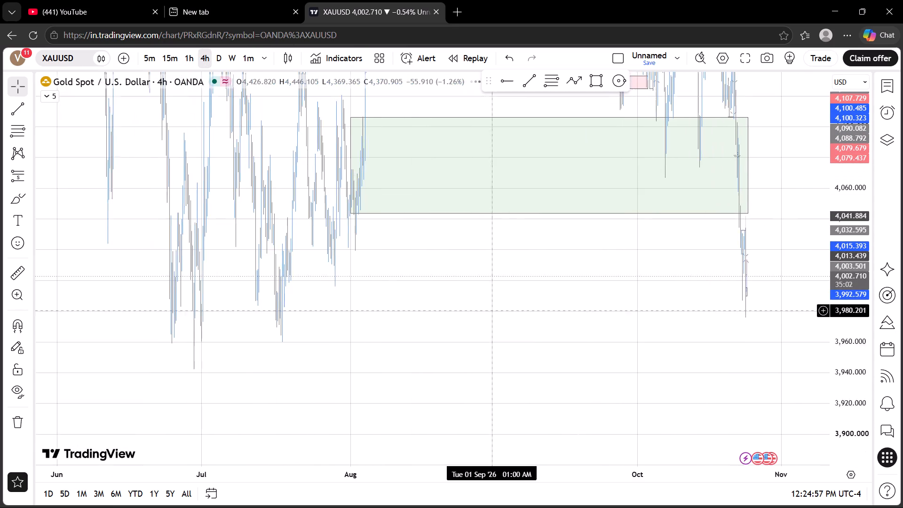
drag(489, 317, 471, 335)
Set the XAUUSD chart to the 1-week timeframe and reset the chart view.
click(223, 64)
click(233, 61)
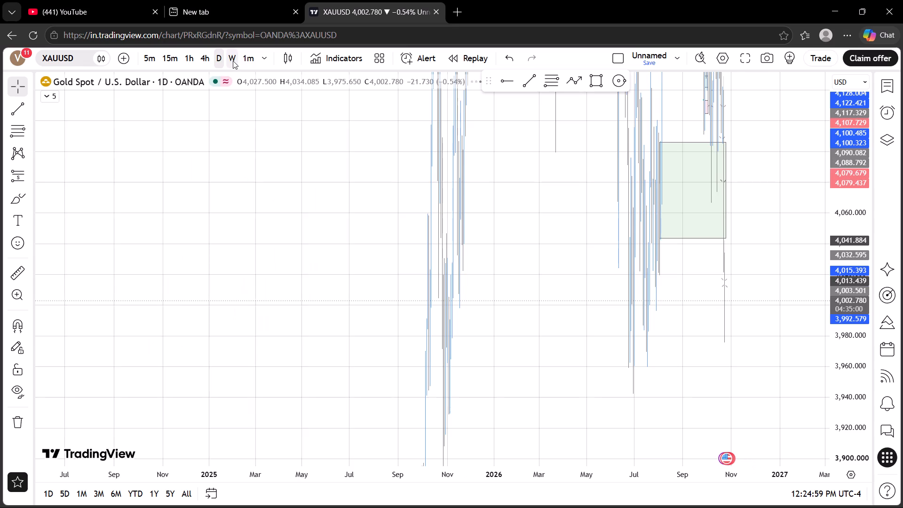
click(260, 59)
scroll(319, 392, down, 3)
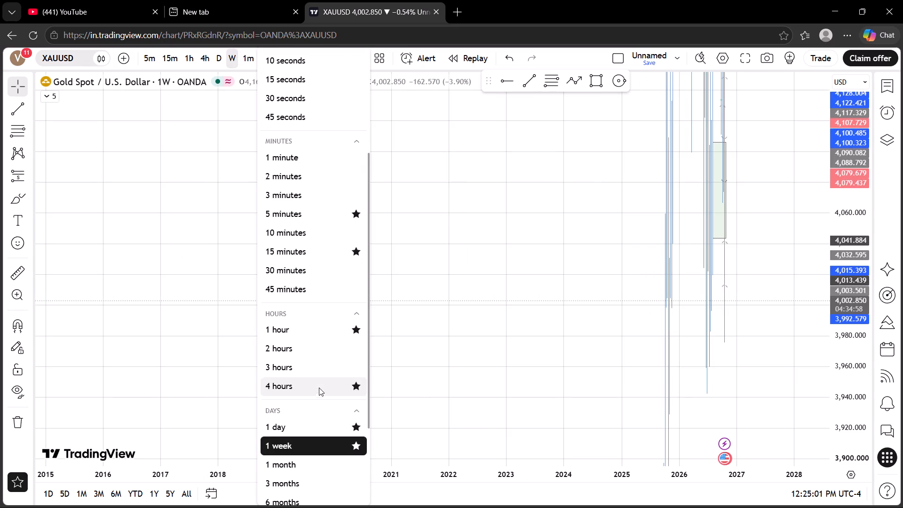
click(284, 443)
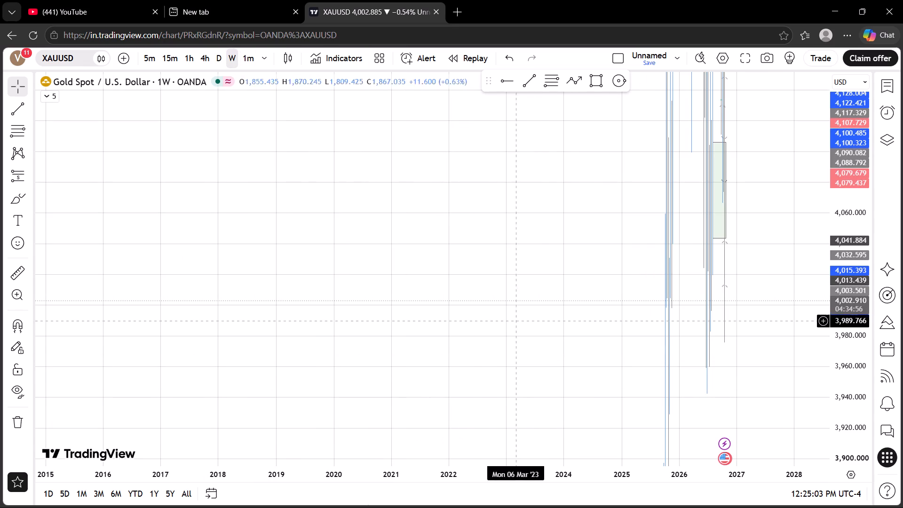
right_drag(574, 341, 551, 299)
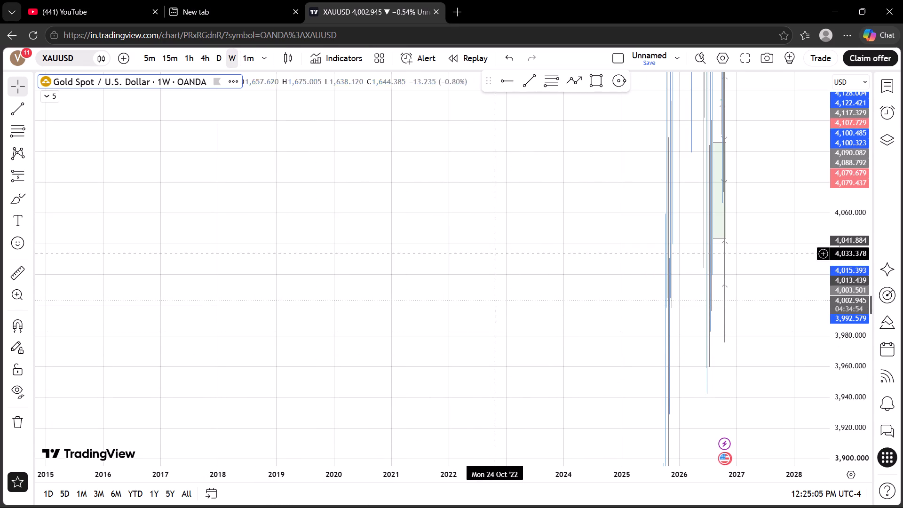
right_click(485, 330)
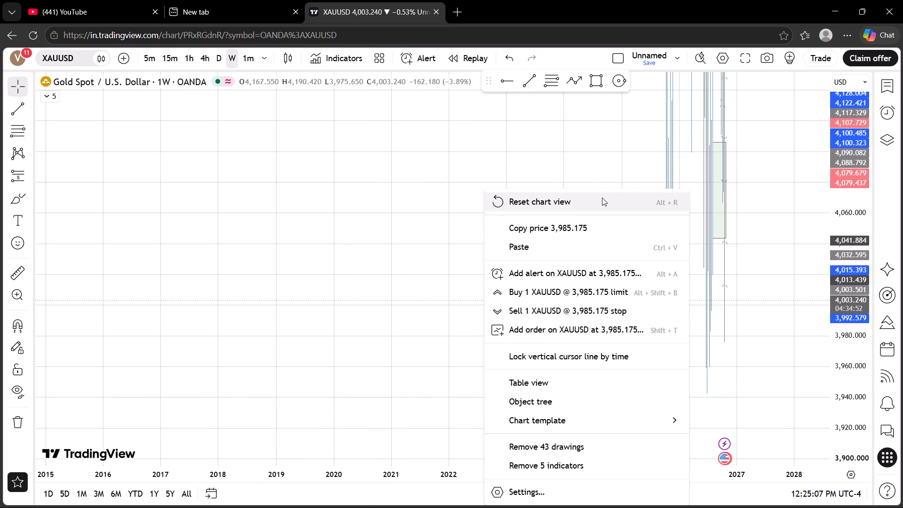
click(602, 198)
Examine the weekly long-term trend from 2022 through the early-2026 peak and the decline into the green demand zone.
drag(745, 267, 718, 279)
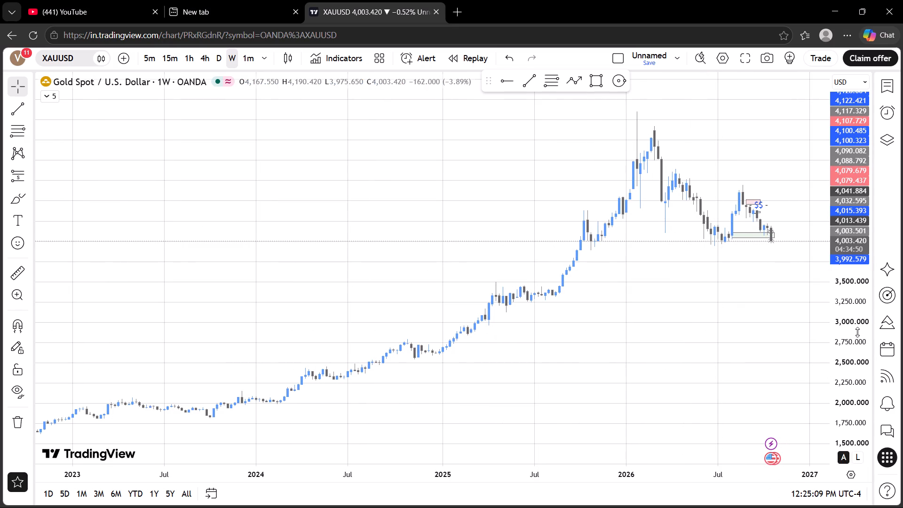
drag(857, 332, 847, 189)
drag(811, 255, 790, 279)
drag(792, 263, 678, 312)
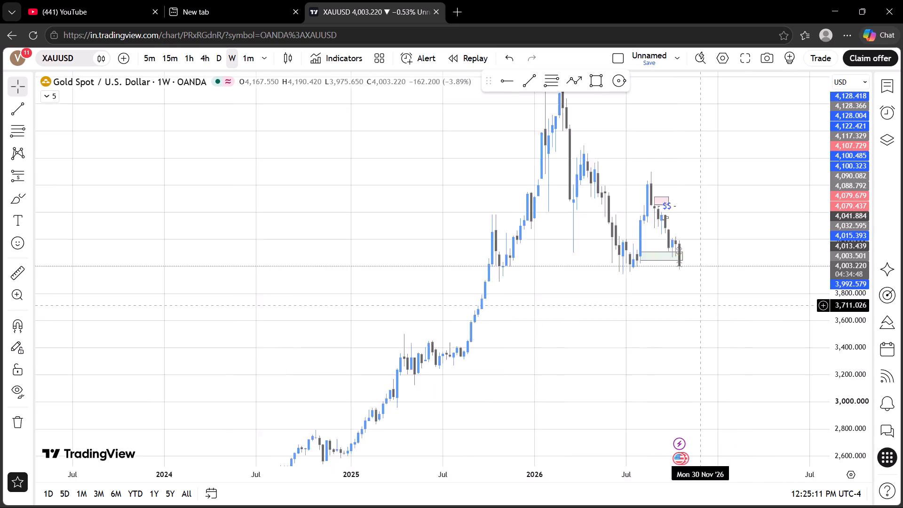
drag(678, 312, 677, 312)
drag(855, 366, 836, 368)
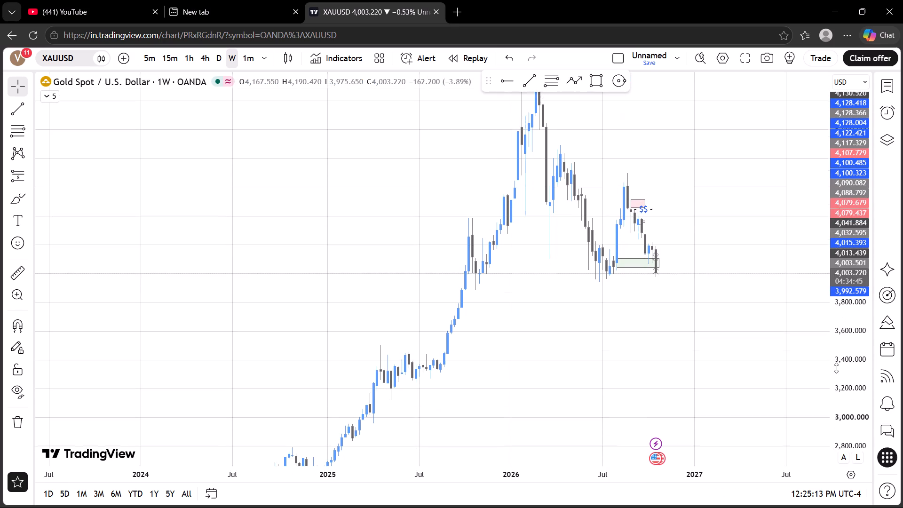
drag(836, 368, 833, 368)
scroll(478, 356, down, 4)
drag(626, 349, 591, 315)
scroll(591, 315, down, 1)
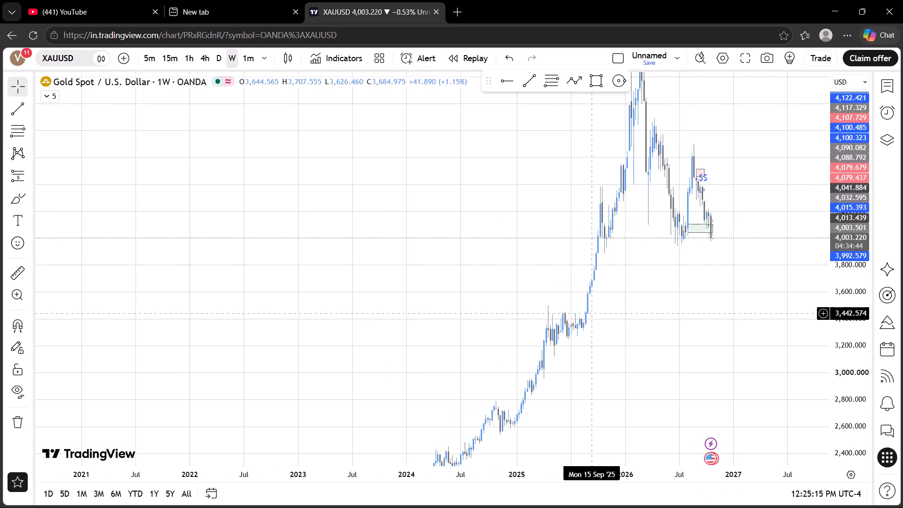
drag(700, 324, 598, 309)
drag(871, 118, 864, 293)
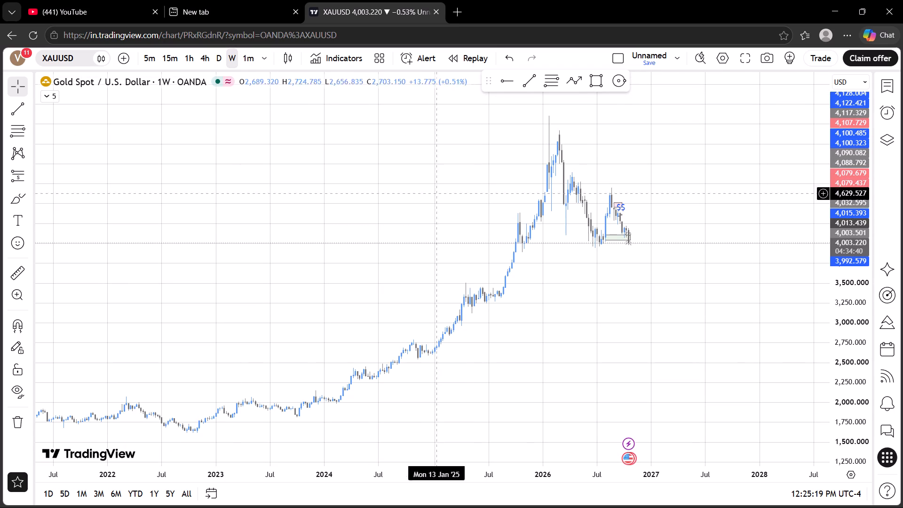
drag(539, 290, 520, 319)
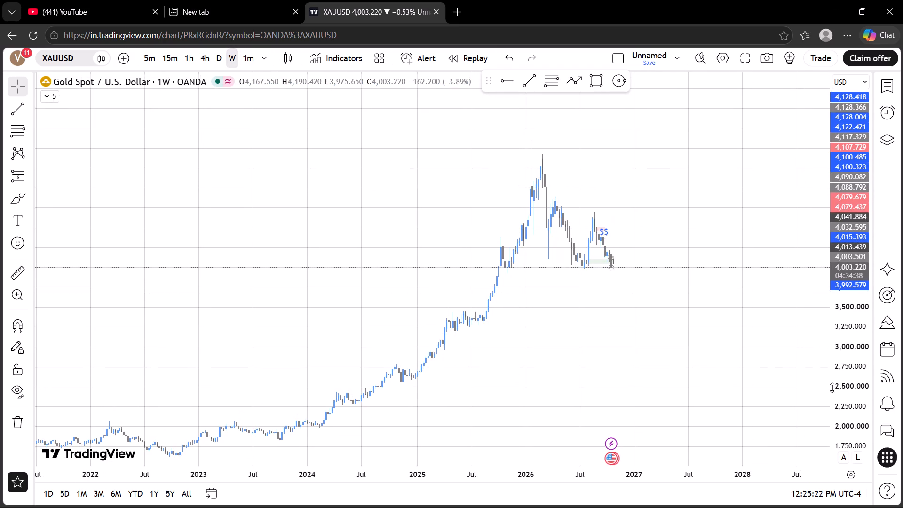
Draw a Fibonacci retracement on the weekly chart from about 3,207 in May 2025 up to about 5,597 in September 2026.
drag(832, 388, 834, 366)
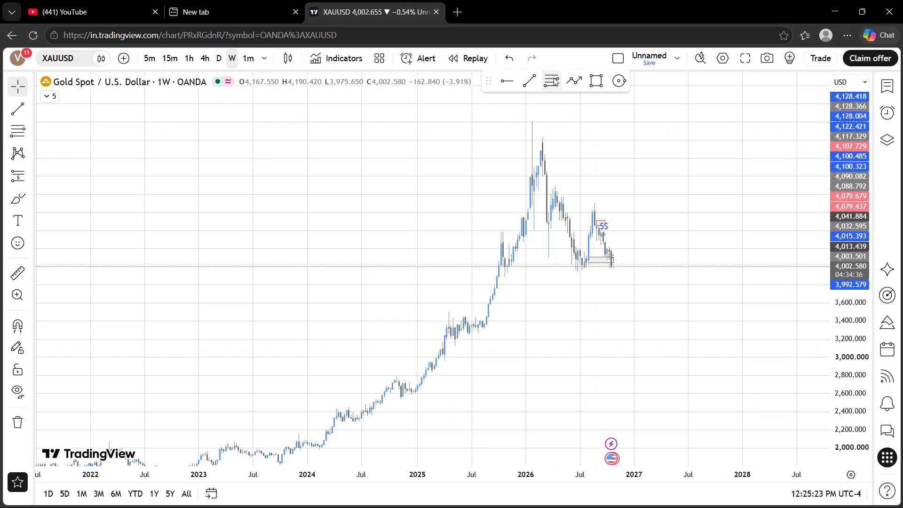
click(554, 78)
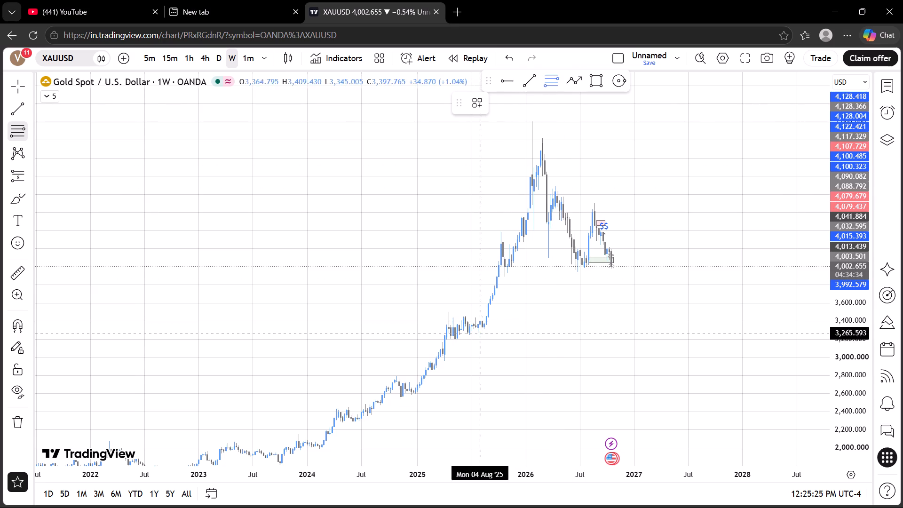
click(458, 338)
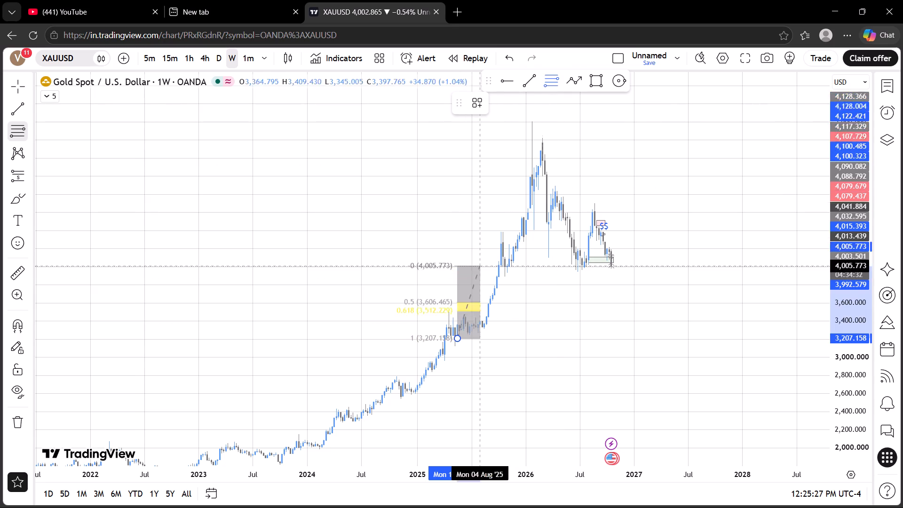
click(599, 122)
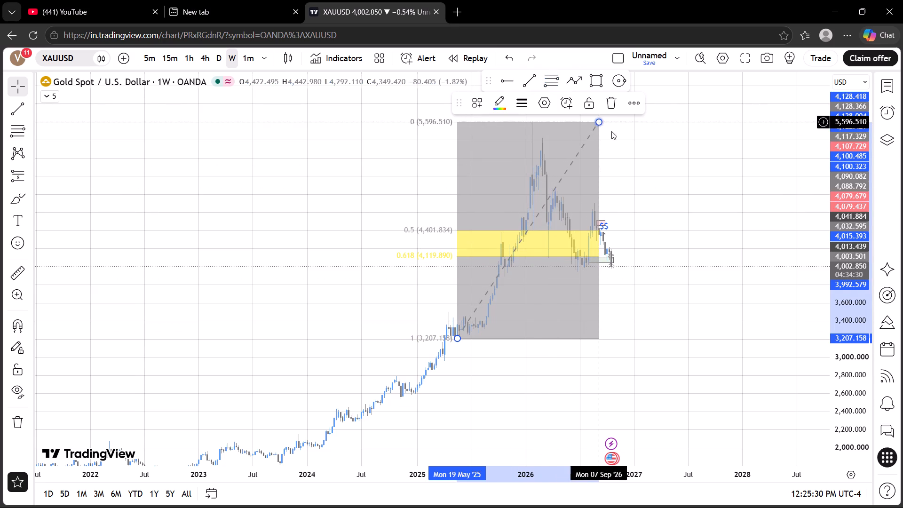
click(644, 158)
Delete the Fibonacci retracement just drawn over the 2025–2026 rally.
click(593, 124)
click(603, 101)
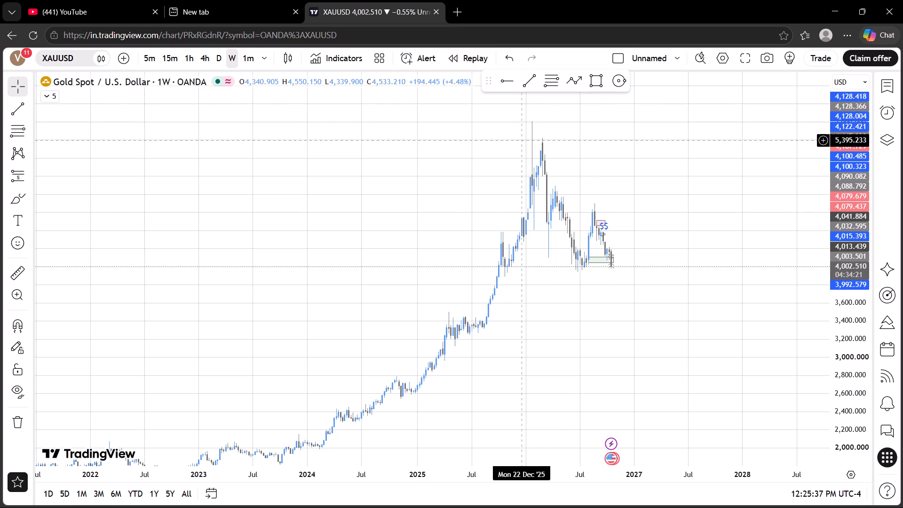
Move the floating set of favourite drawing tools off the chart area to sit beside the layout name.
drag(491, 85, 591, 58)
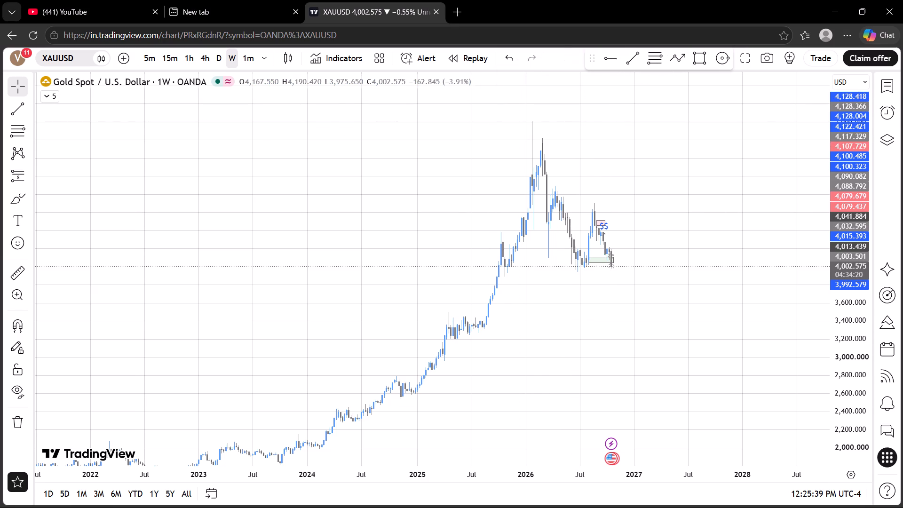
drag(591, 58, 610, 44)
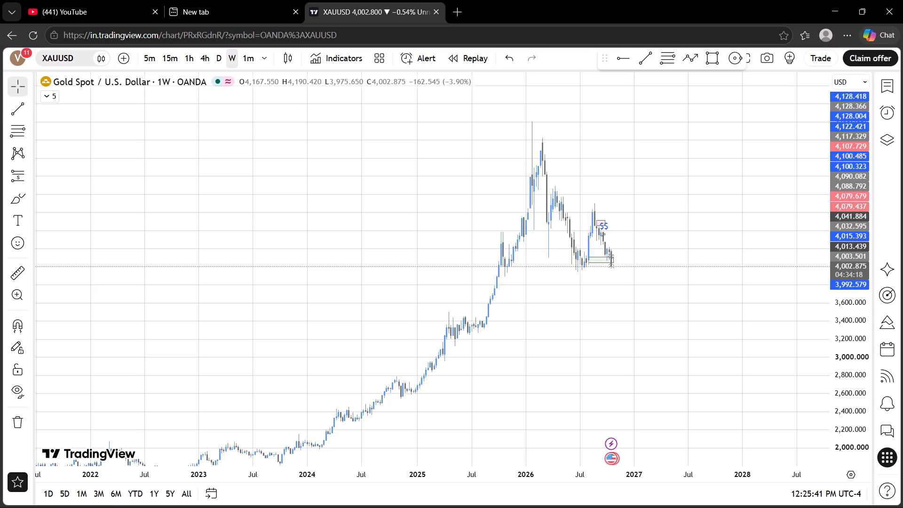
drag(610, 44, 705, 42)
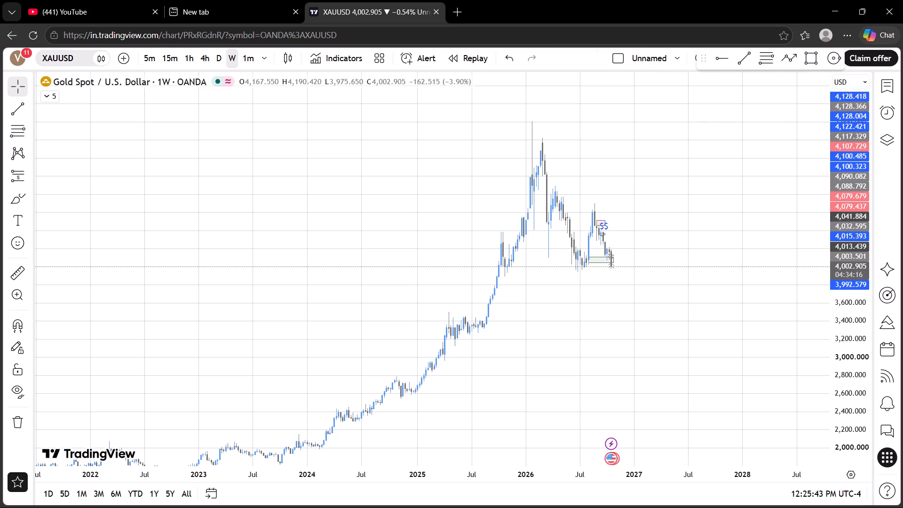
drag(705, 42, 697, 42)
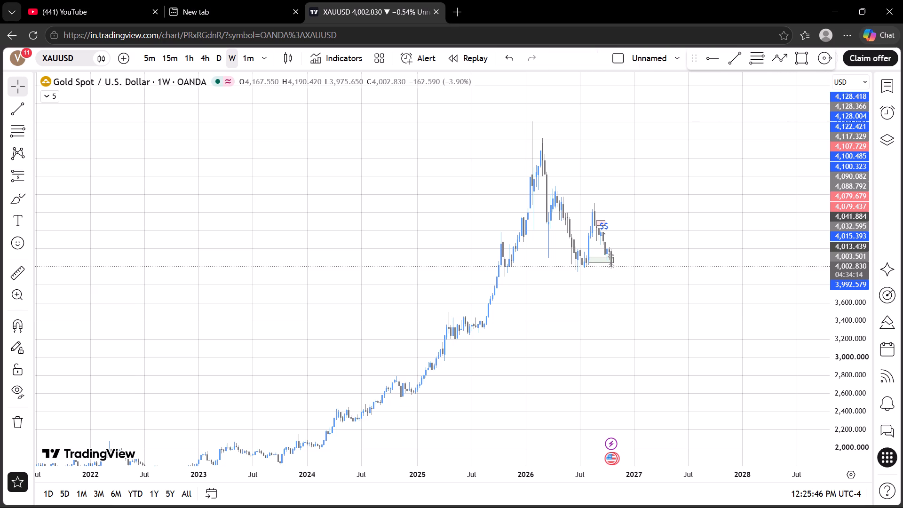
drag(691, 56, 691, 48)
drag(691, 58, 695, 52)
click(695, 52)
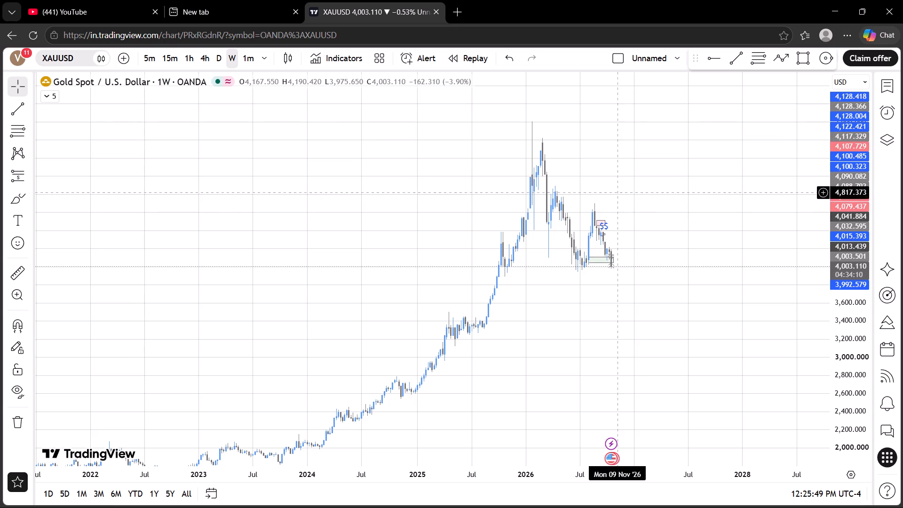
Examine the weekly advance from 2022 to the early-2026 peak and the decline into the green demand zone.
drag(709, 198, 701, 183)
drag(846, 326, 793, 86)
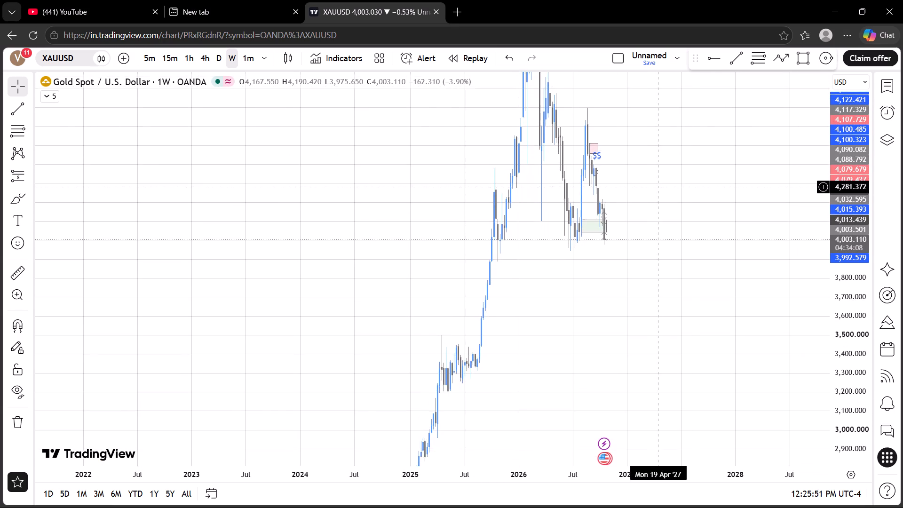
scroll(659, 187, up, 4)
drag(631, 192, 620, 207)
drag(611, 247, 612, 249)
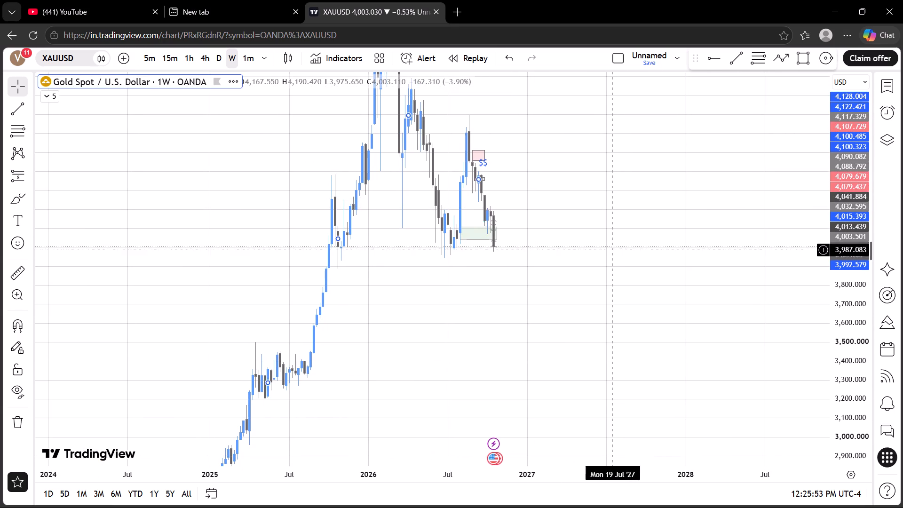
drag(612, 249, 601, 262)
click(558, 276)
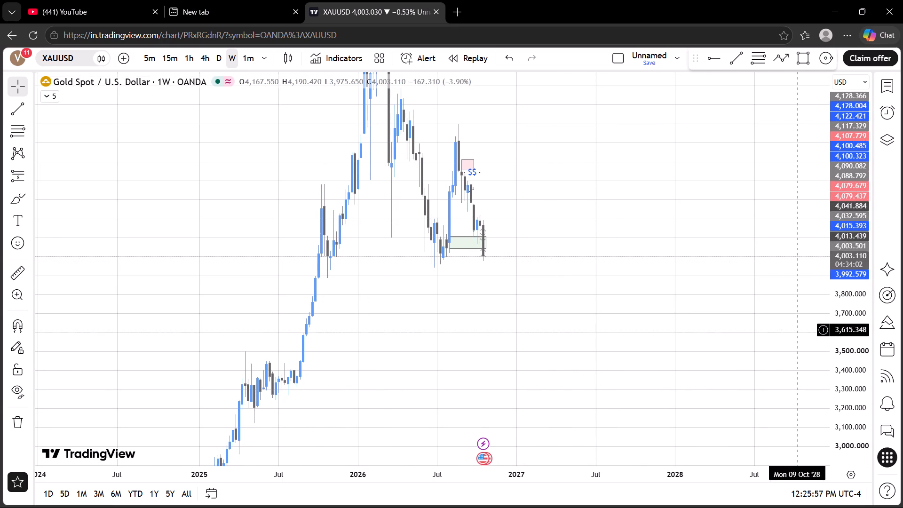
scroll(657, 226, down, 2)
drag(619, 256, 751, 308)
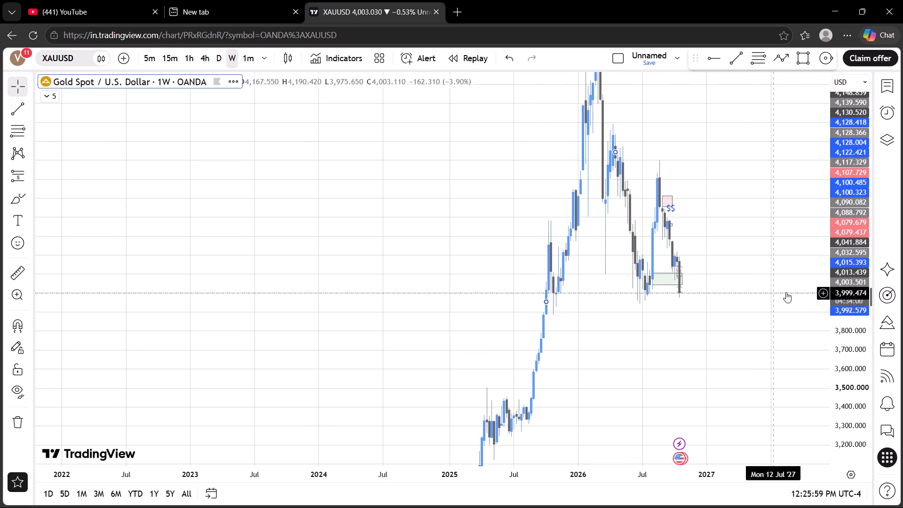
scroll(802, 255, up, 1)
drag(849, 140, 832, 282)
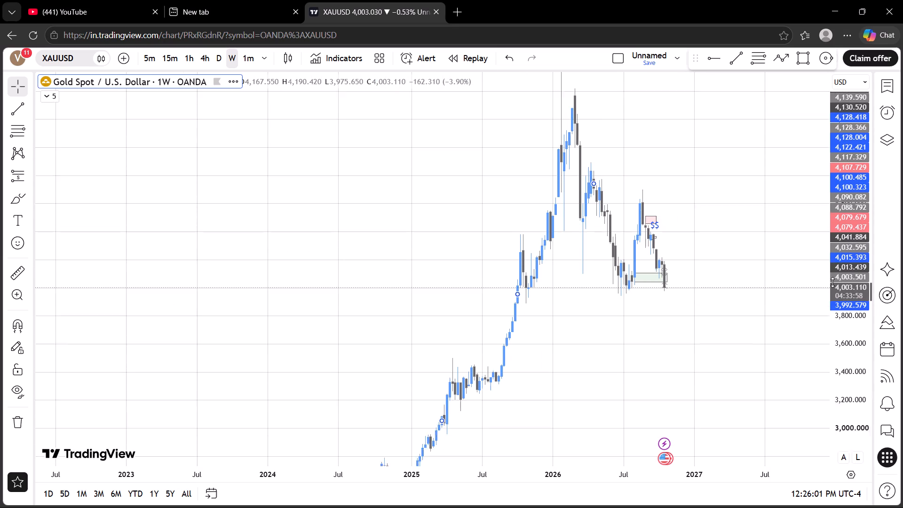
drag(832, 282, 826, 355)
drag(697, 346, 811, 282)
drag(578, 324, 578, 325)
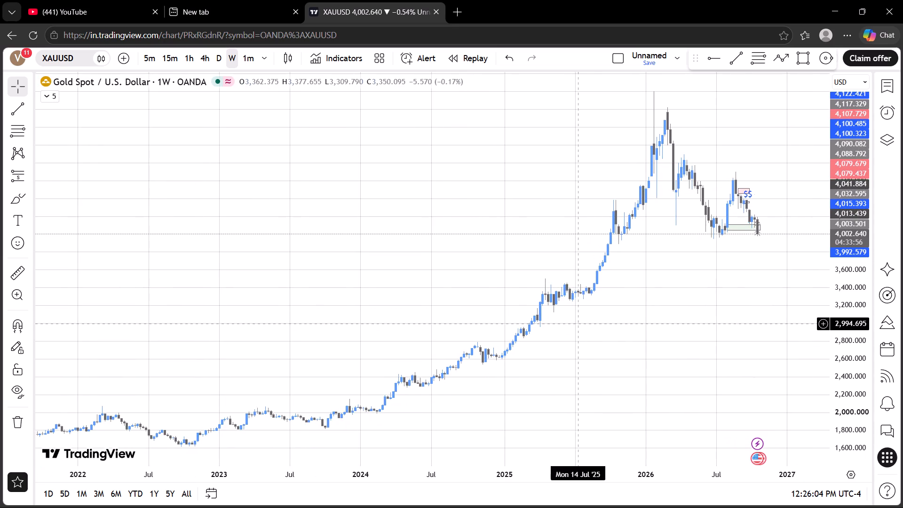
drag(578, 325, 621, 323)
drag(622, 325, 577, 341)
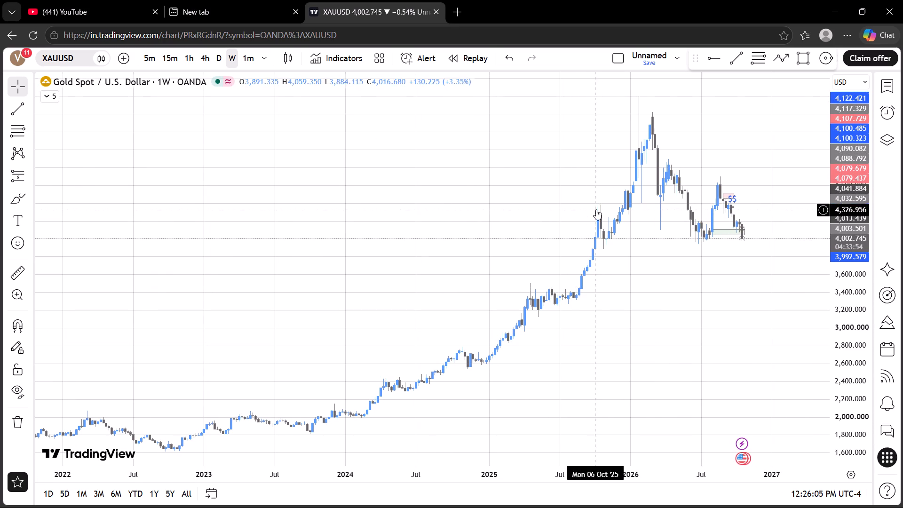
Examine the 2025 weekly rally and compare its October–November 2025 pullback lows with price around the green demand zone.
drag(848, 375, 873, 194)
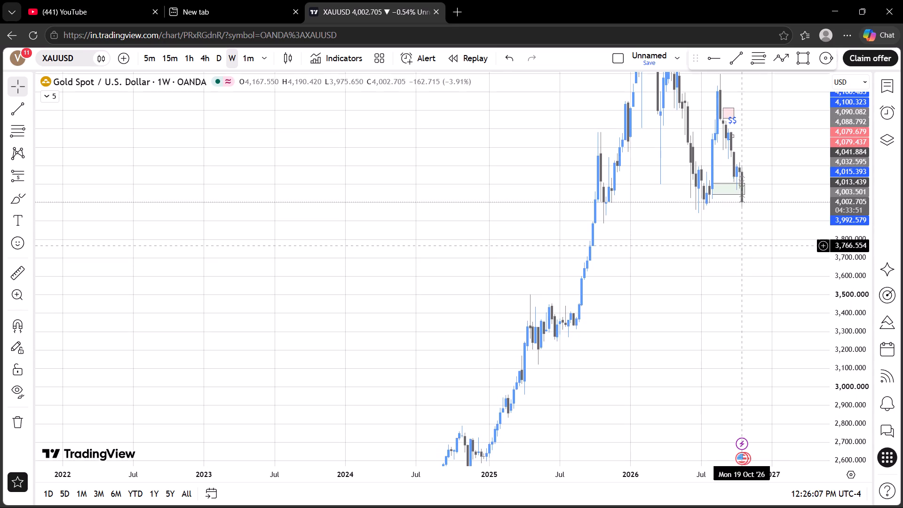
scroll(738, 248, up, 3)
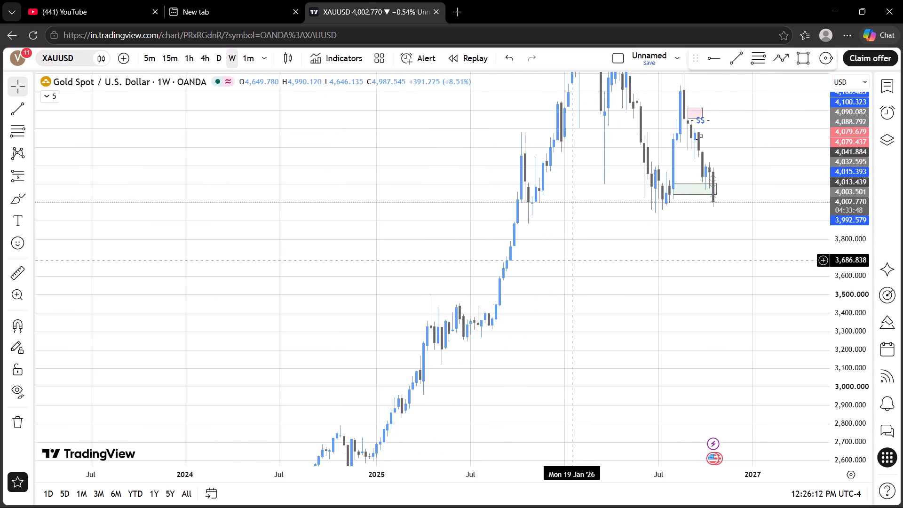
drag(868, 402, 854, 325)
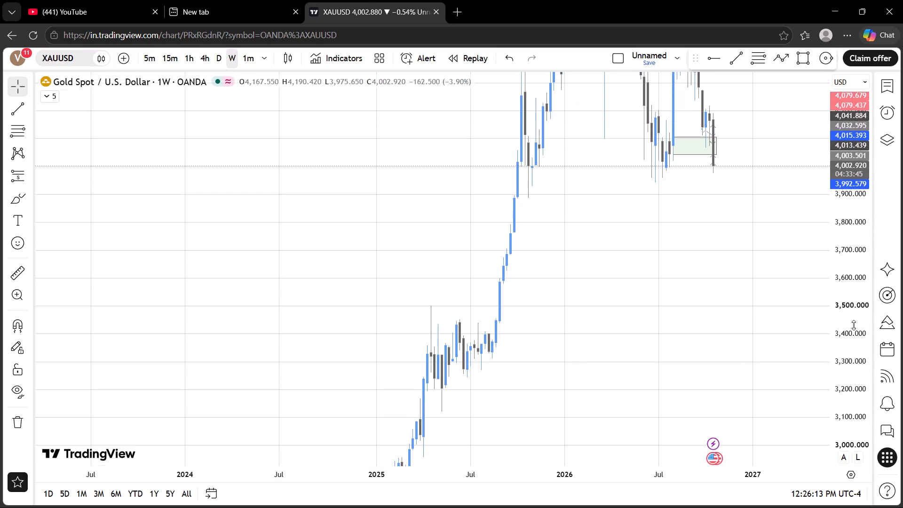
drag(854, 325, 854, 326)
drag(777, 289, 724, 336)
drag(710, 276, 692, 313)
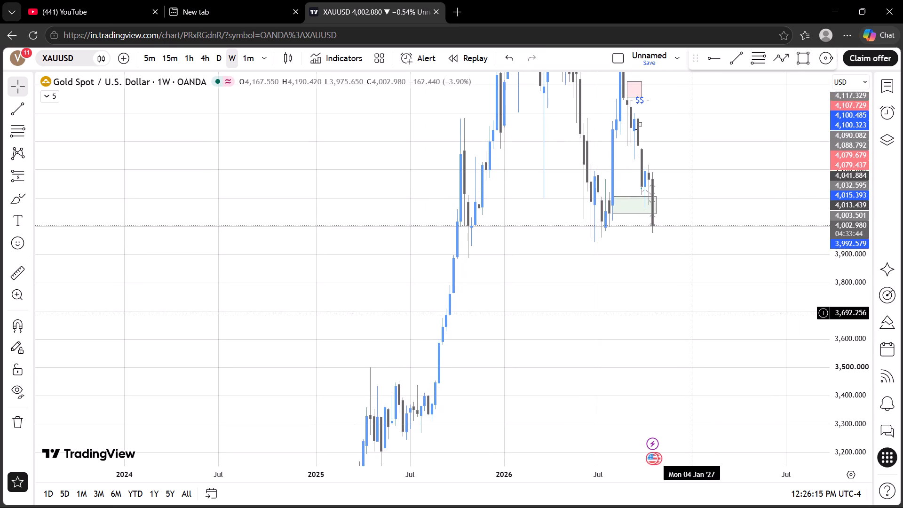
drag(635, 268, 610, 283)
drag(603, 266, 586, 292)
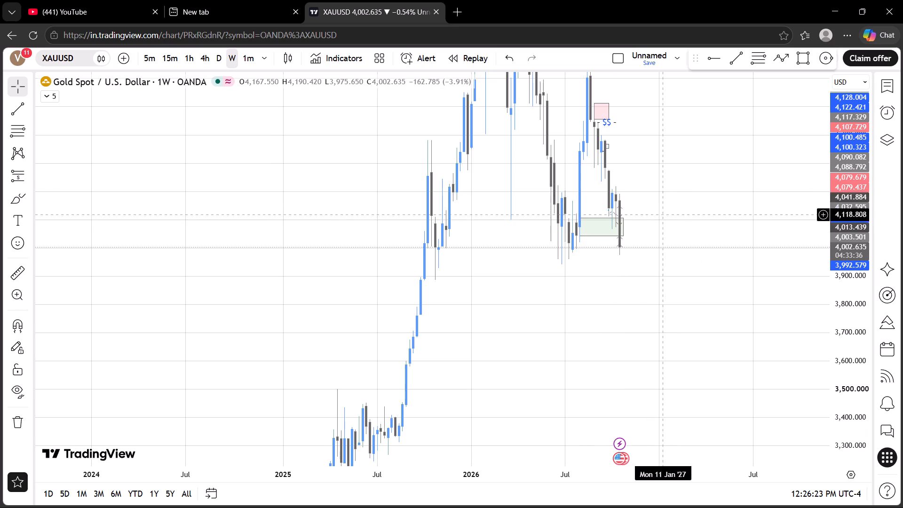
drag(678, 225, 672, 205)
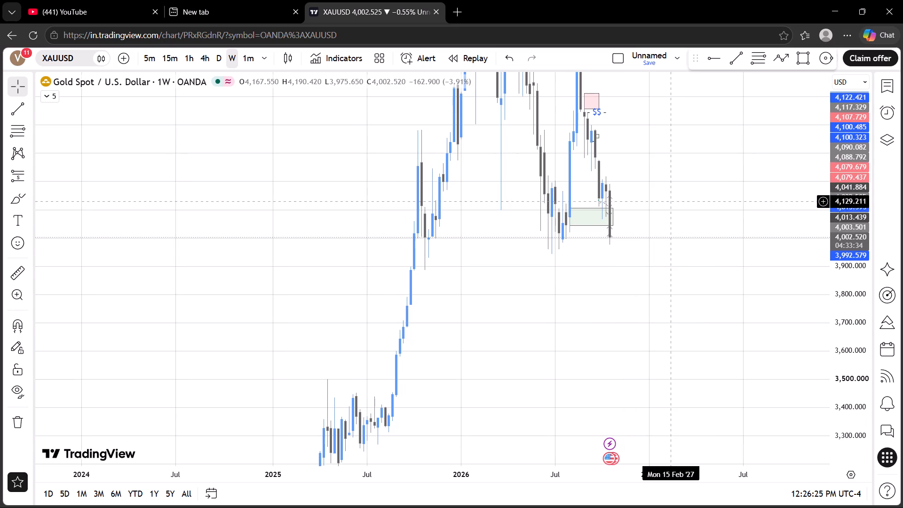
drag(686, 187, 660, 188)
drag(681, 211, 662, 215)
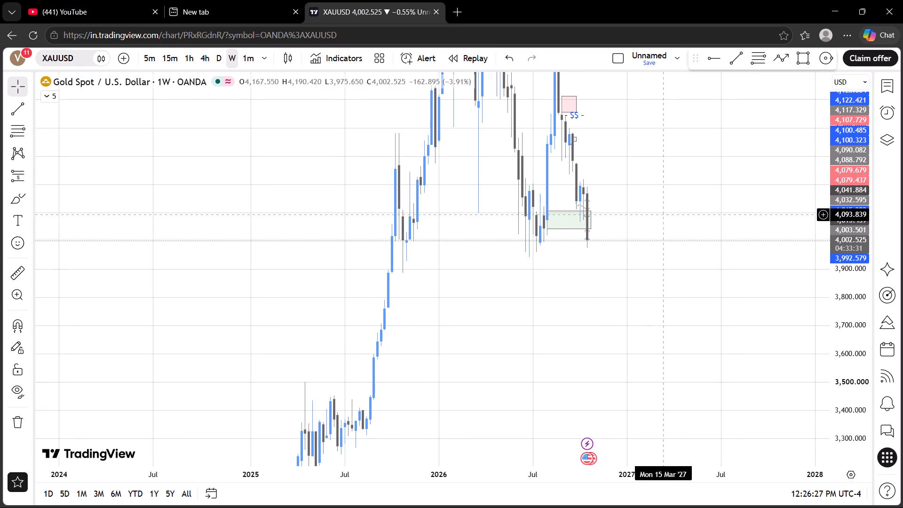
drag(662, 215, 662, 215)
drag(672, 242, 640, 258)
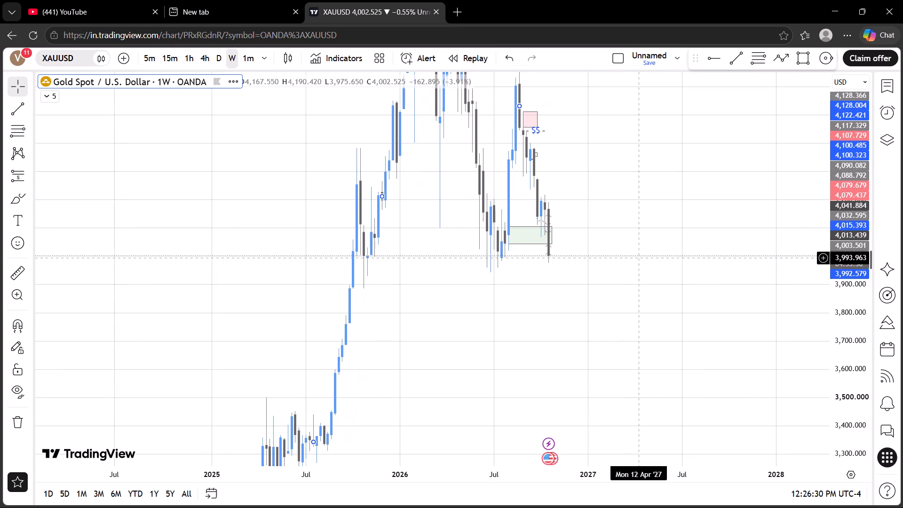
drag(714, 250, 692, 257)
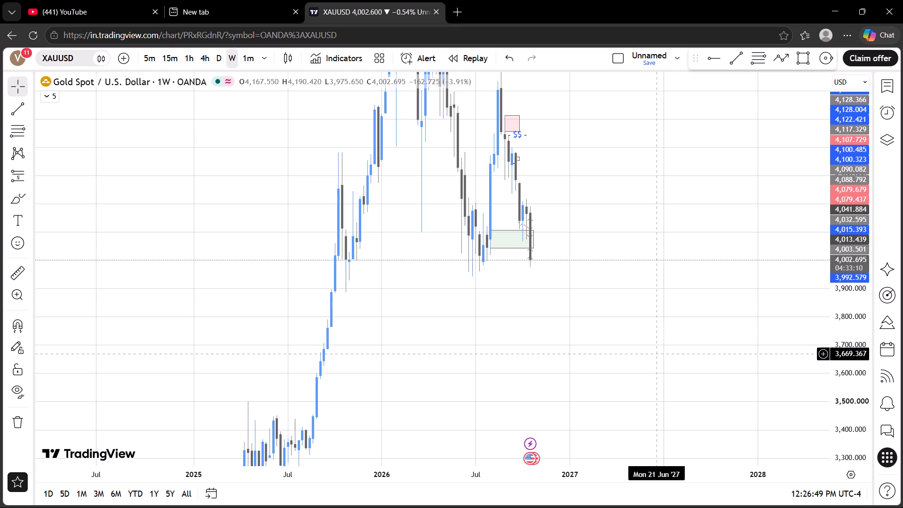
drag(570, 338, 514, 354)
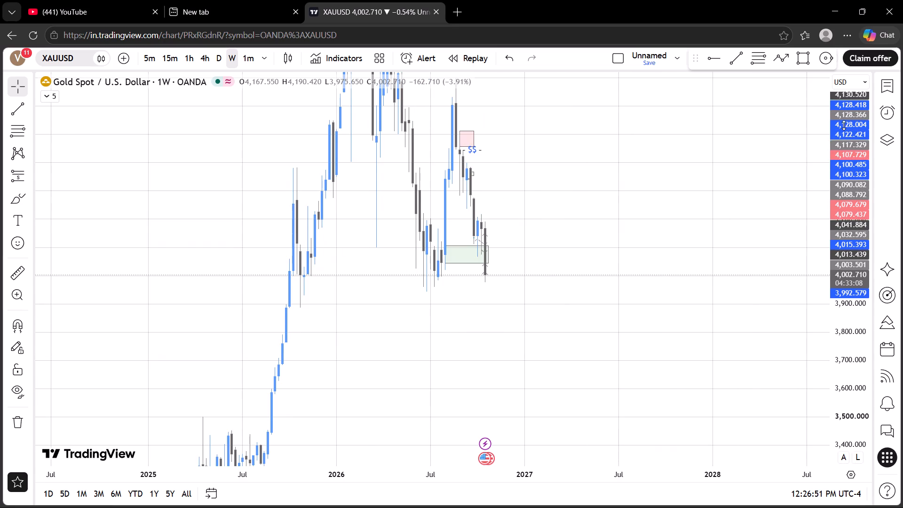
Inspect the price data of the weekly candle dated 27 October 2025 and review the peak and decline that follow it.
drag(851, 121, 822, 287)
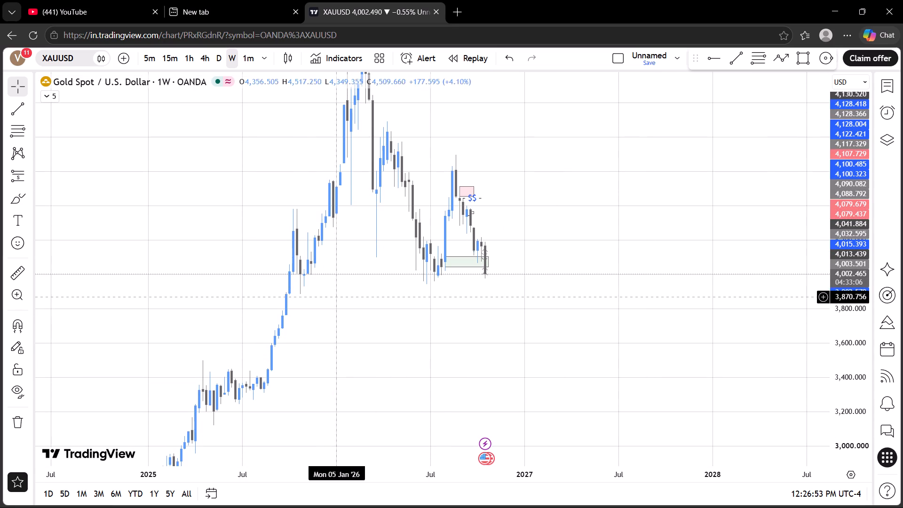
click(300, 292)
click(300, 292)
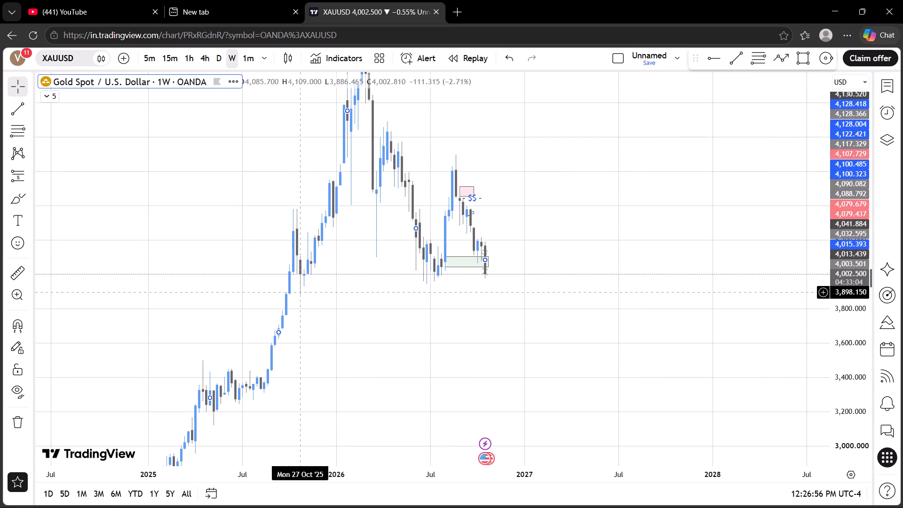
click(301, 297)
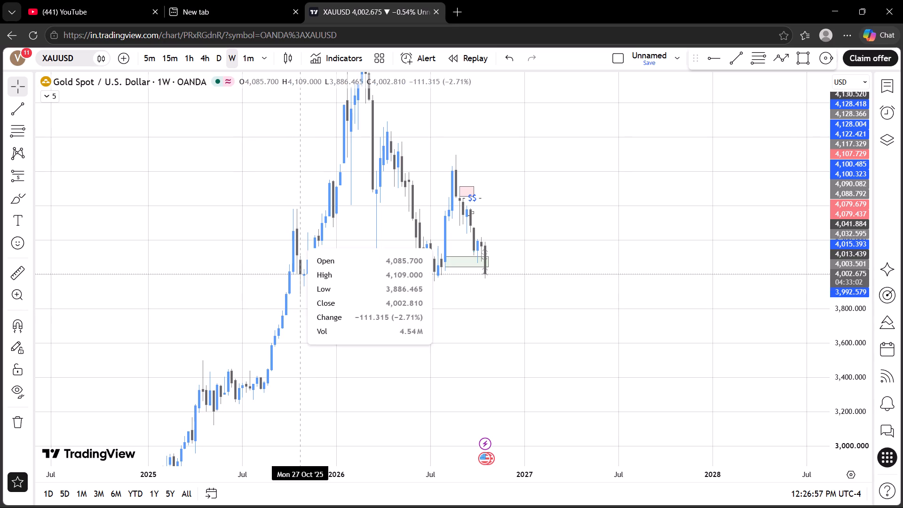
drag(349, 344, 294, 371)
drag(541, 232, 537, 258)
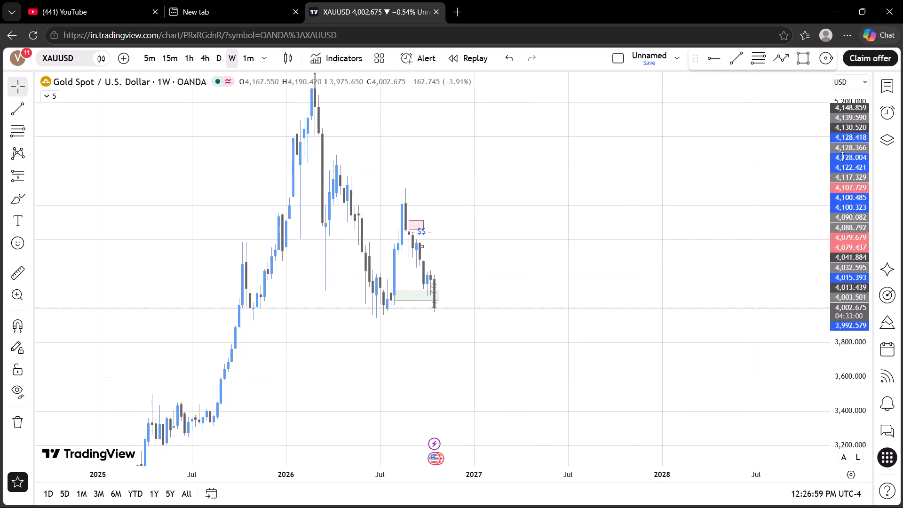
drag(850, 122, 853, 160)
drag(559, 190, 597, 220)
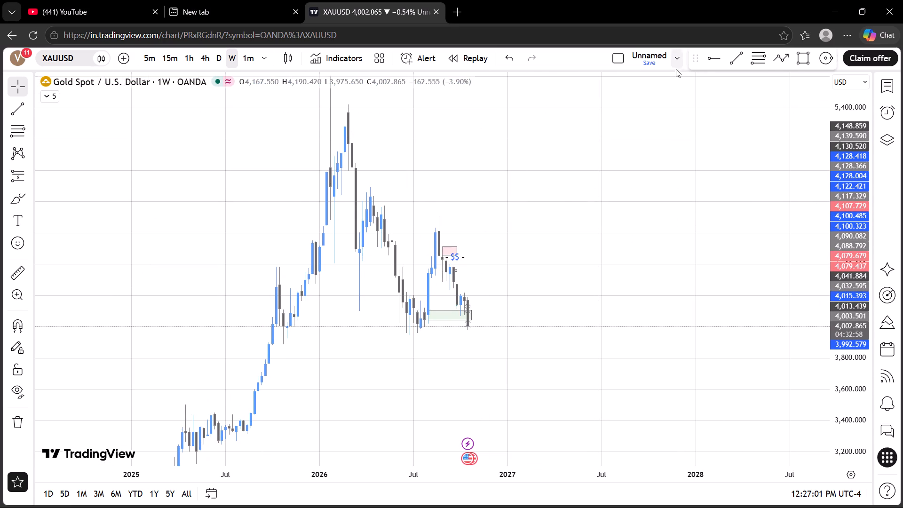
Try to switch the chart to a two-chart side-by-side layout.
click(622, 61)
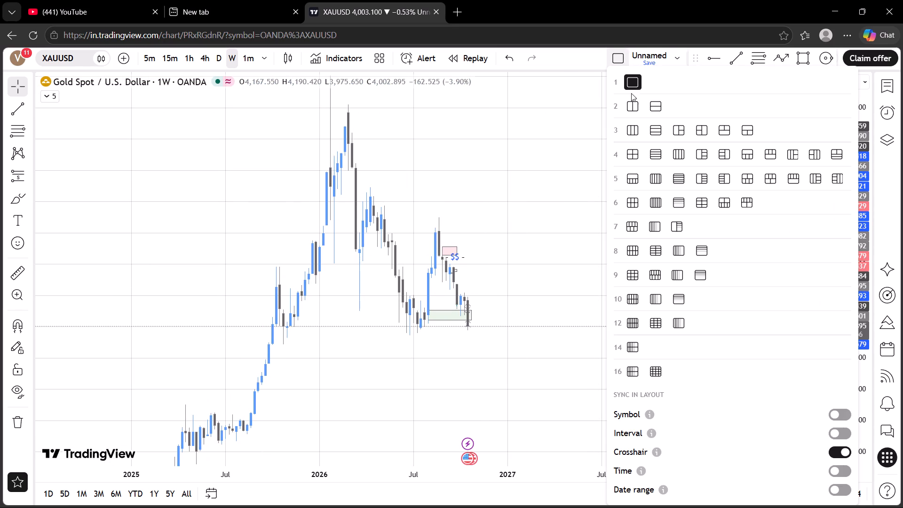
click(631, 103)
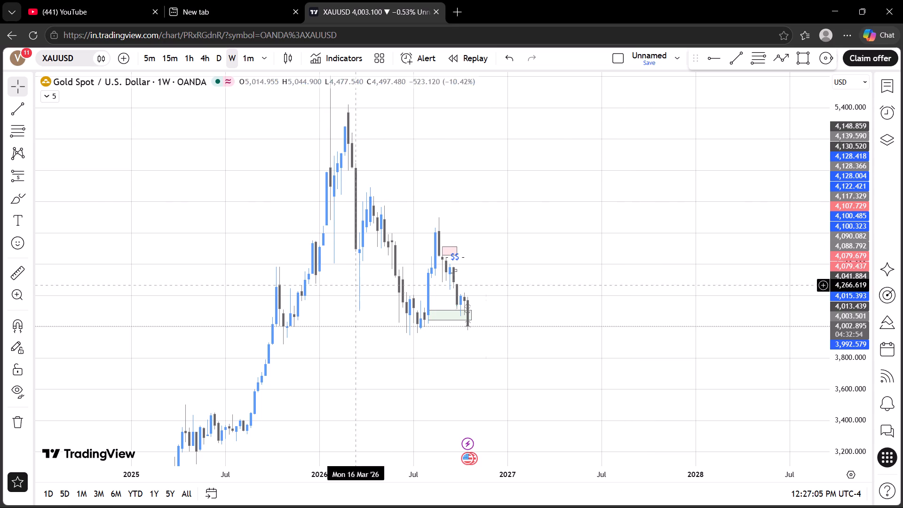
Save the current XAUUSD chart layout.
click(644, 64)
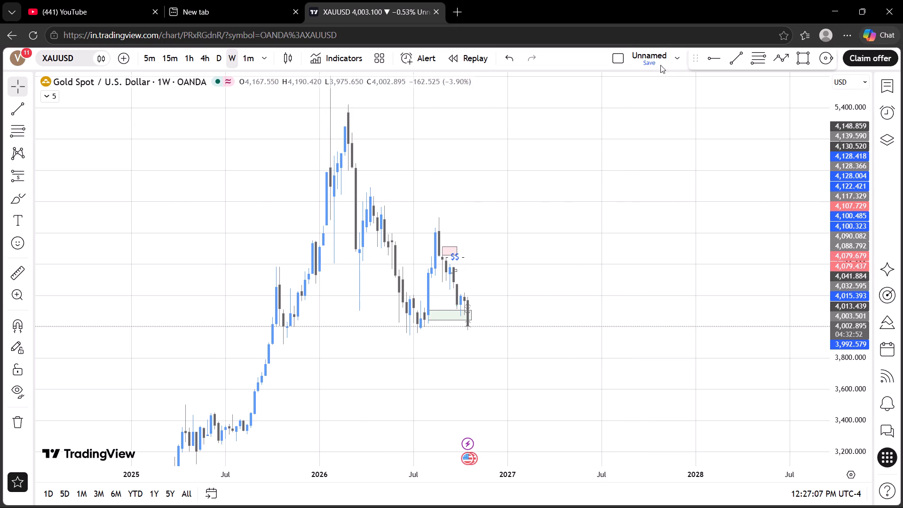
click(662, 61)
click(671, 61)
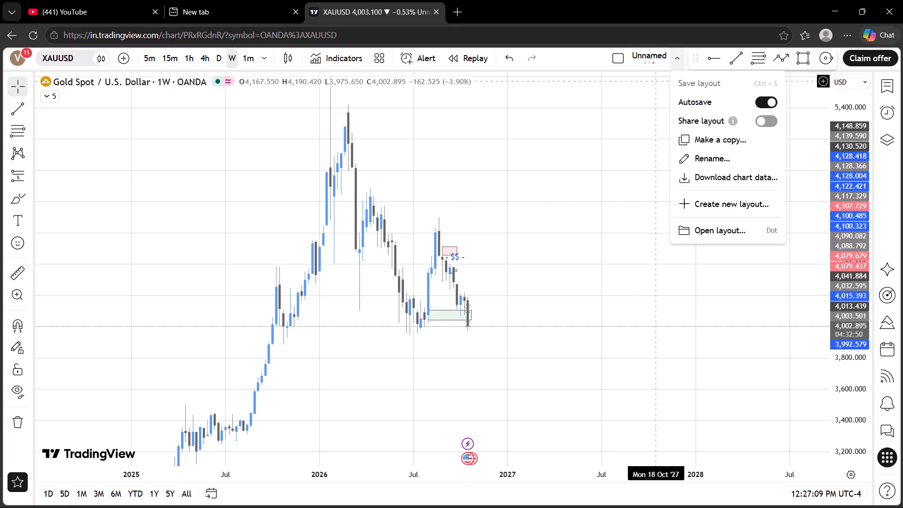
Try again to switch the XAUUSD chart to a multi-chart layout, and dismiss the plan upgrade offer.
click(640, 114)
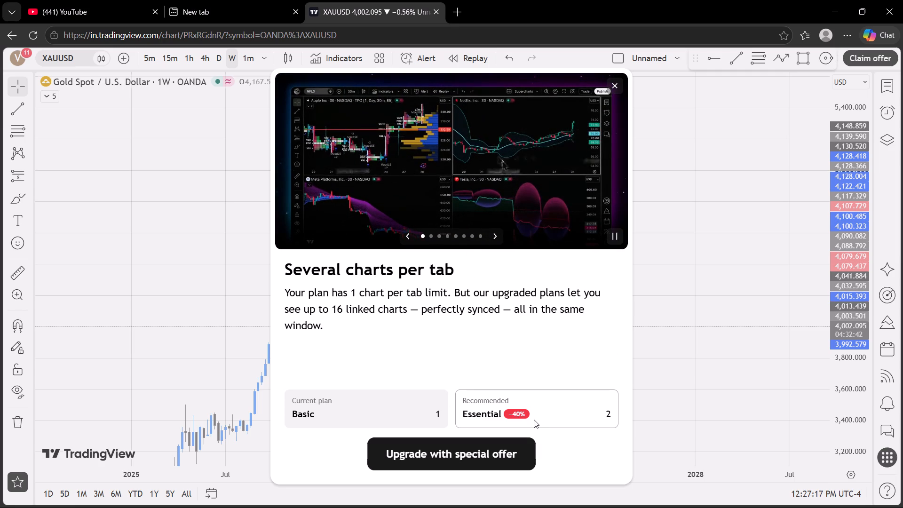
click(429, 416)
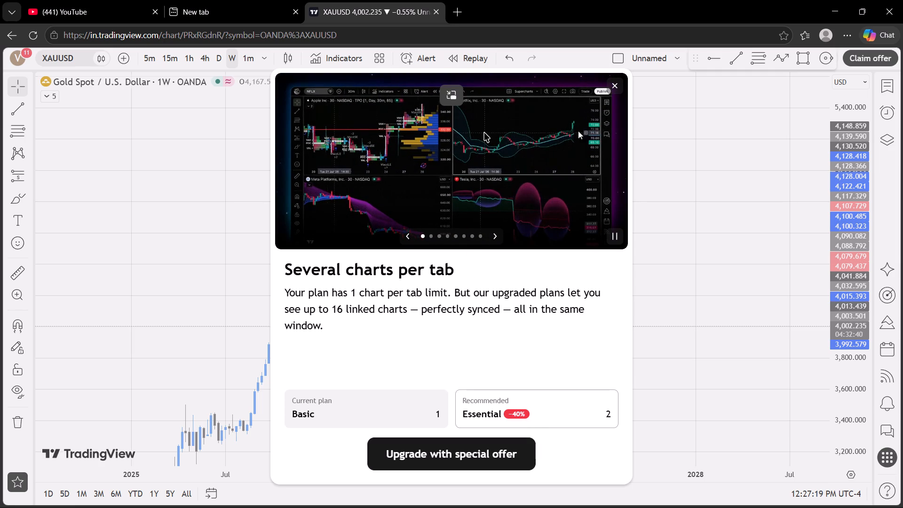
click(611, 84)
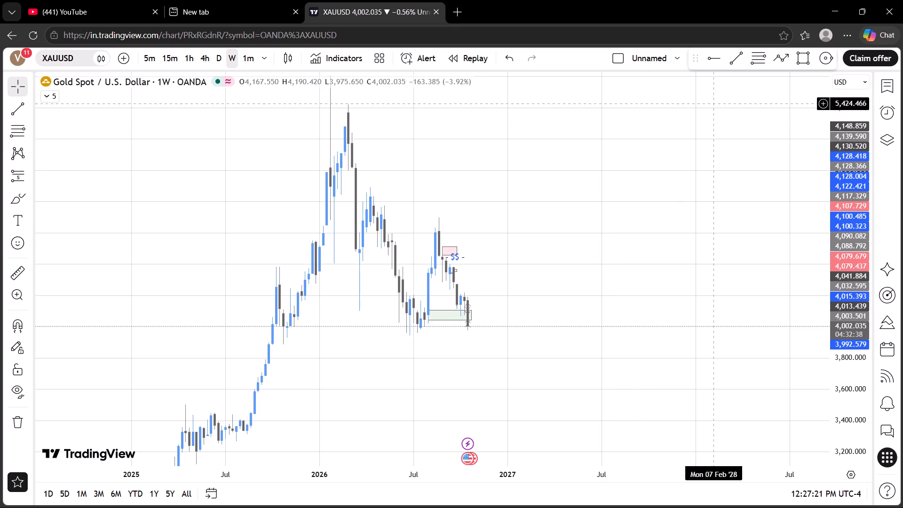
Make a copy of the saved Unnamed XAUUSD chart layout.
click(673, 63)
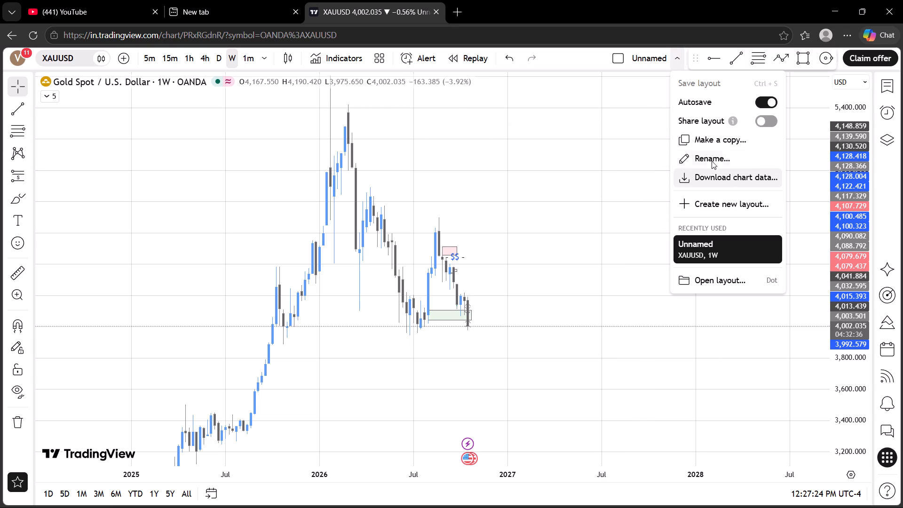
click(705, 144)
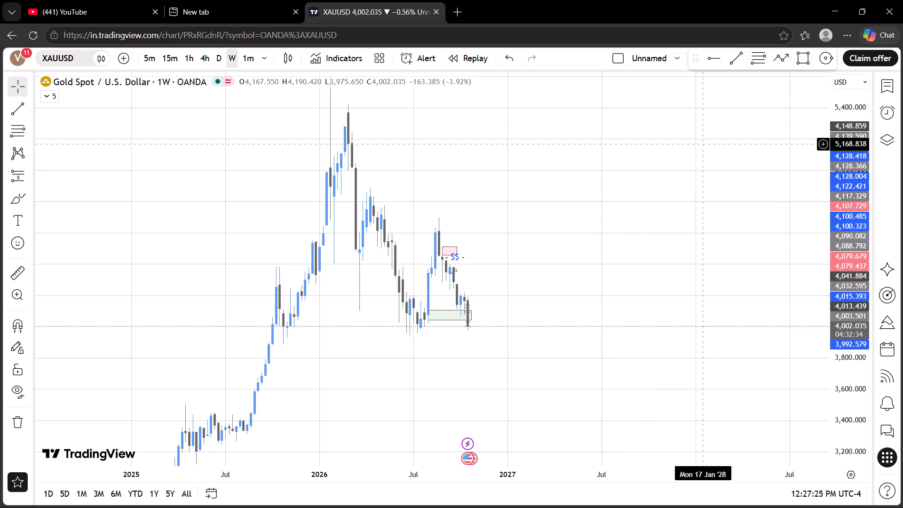